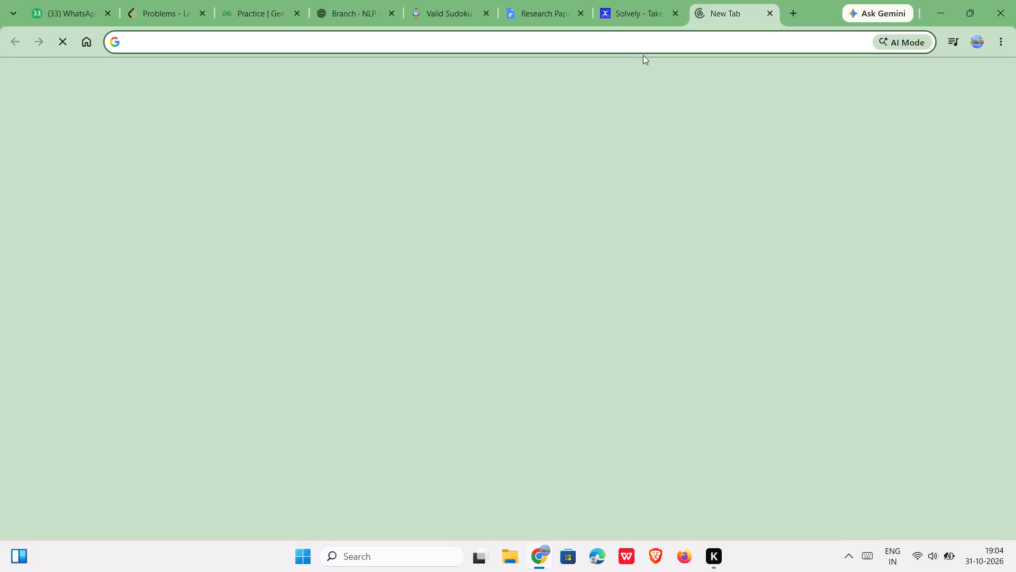
Open the canva.com website in the new browser tab.
click(636, 47)
text(va)
key(Return)
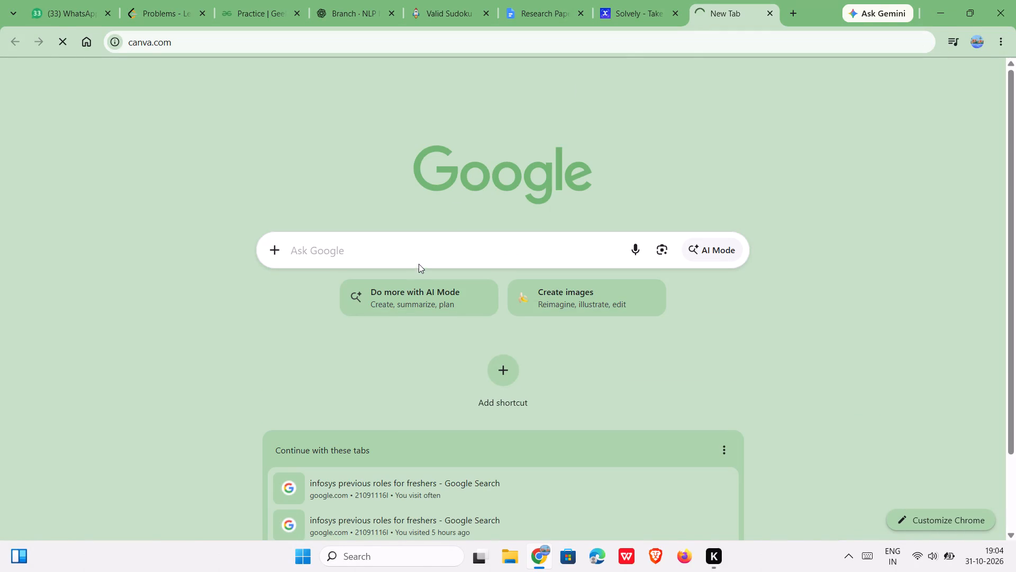
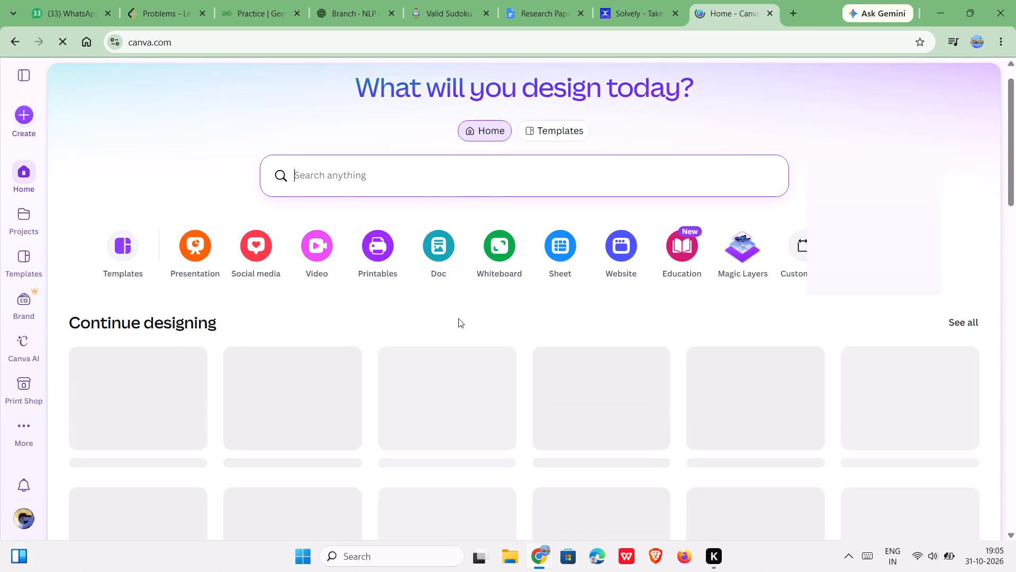
Browse the suggested designs in the "Templates for you" row on the Canva home page.
scroll(458, 318, up, 2)
scroll(458, 318, down, 5)
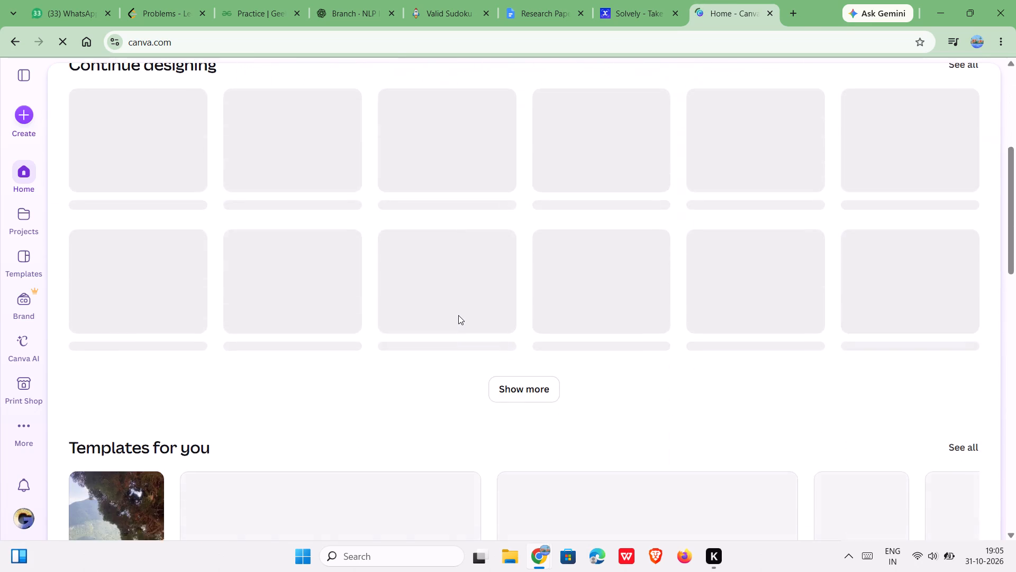
scroll(458, 315, down, 3)
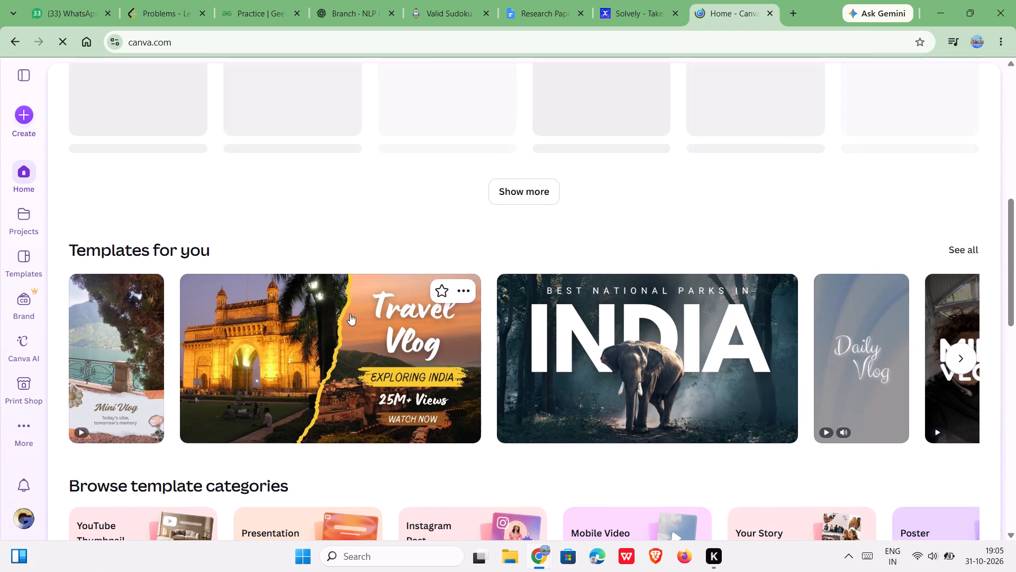
scroll(350, 314, down, 1)
scroll(350, 314, up, 1)
scroll(553, 351, left, 1)
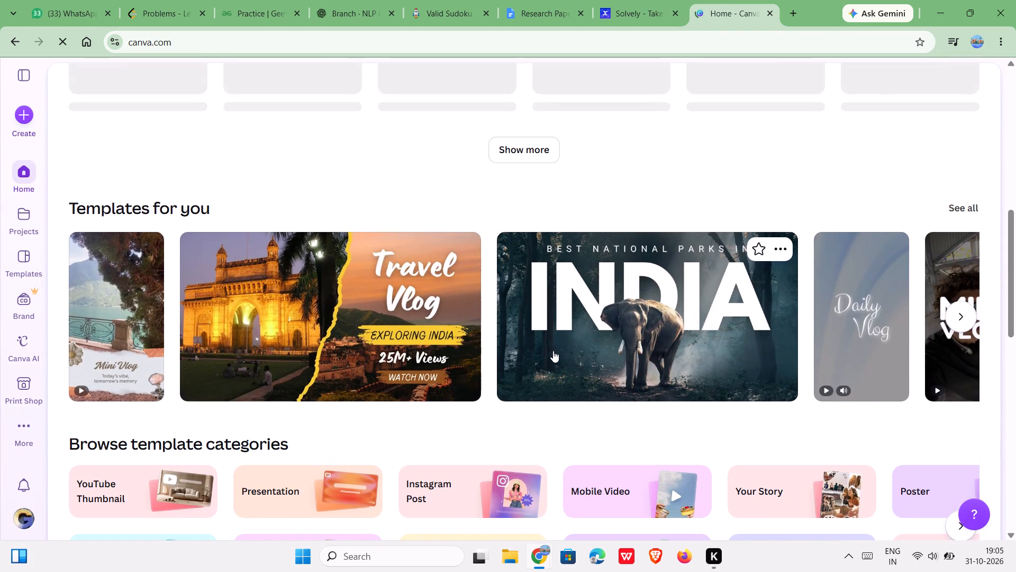
scroll(553, 351, left, 7)
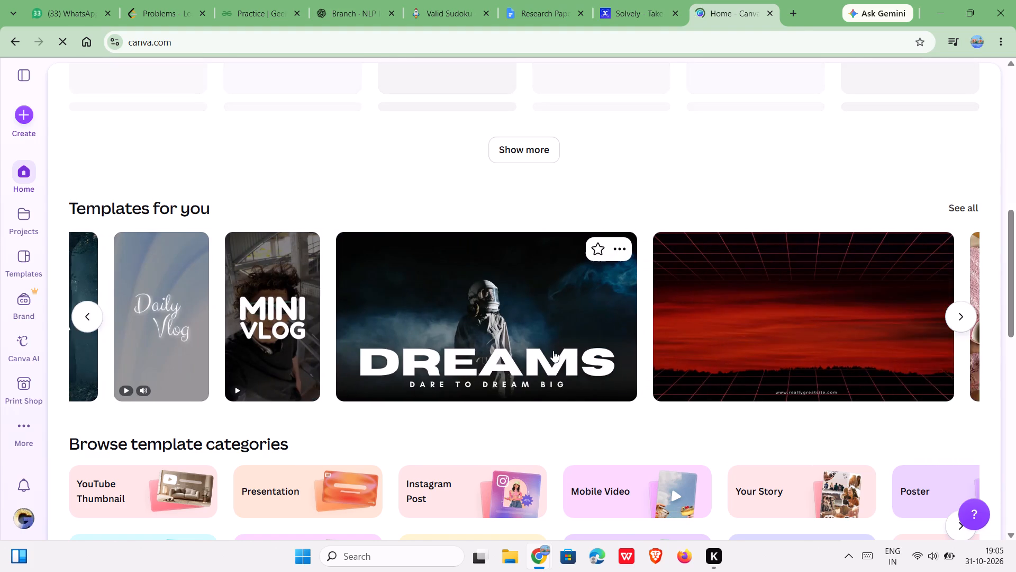
scroll(553, 351, left, 7)
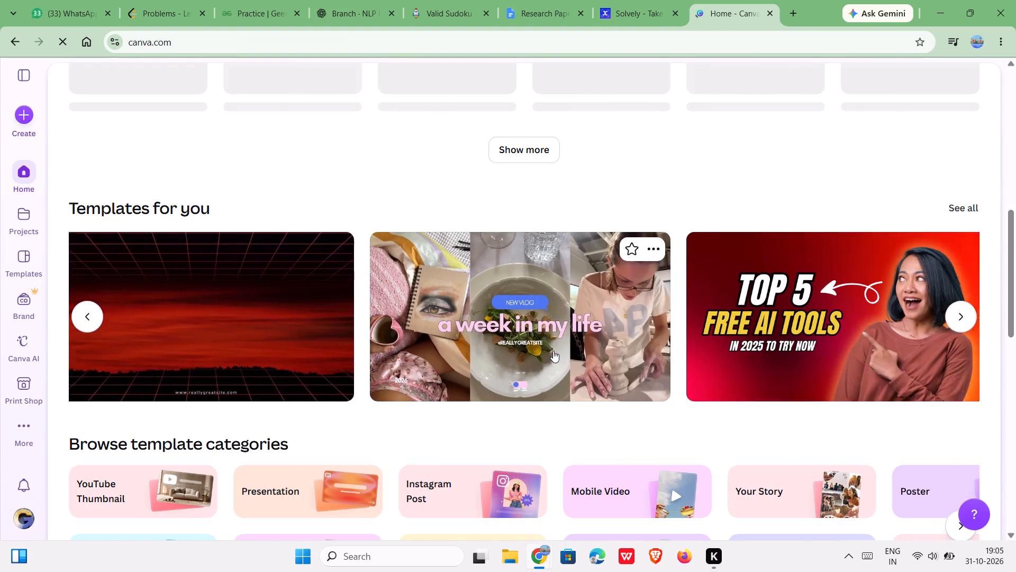
scroll(553, 351, left, 1)
scroll(553, 351, right, 2)
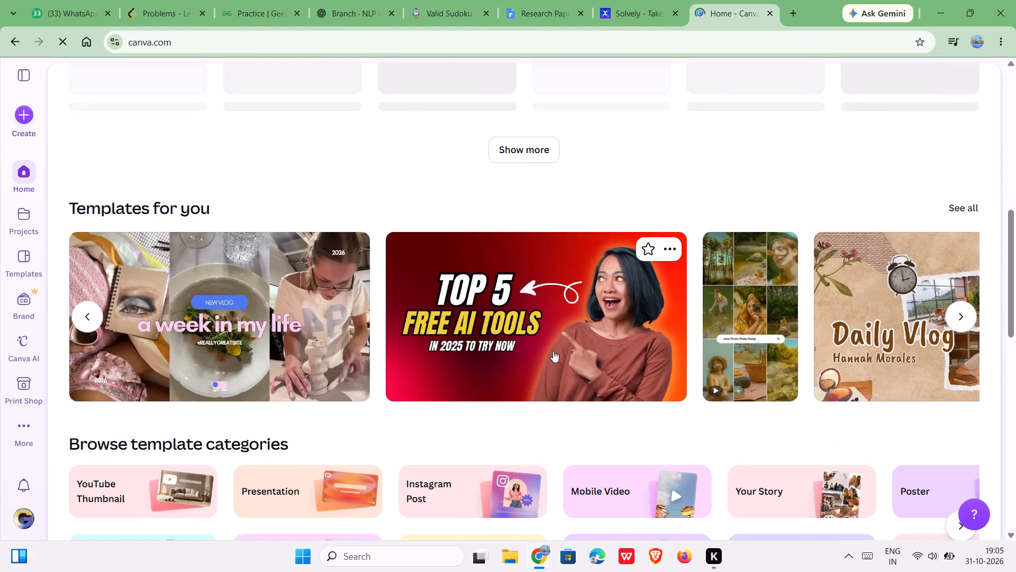
scroll(553, 351, right, 1)
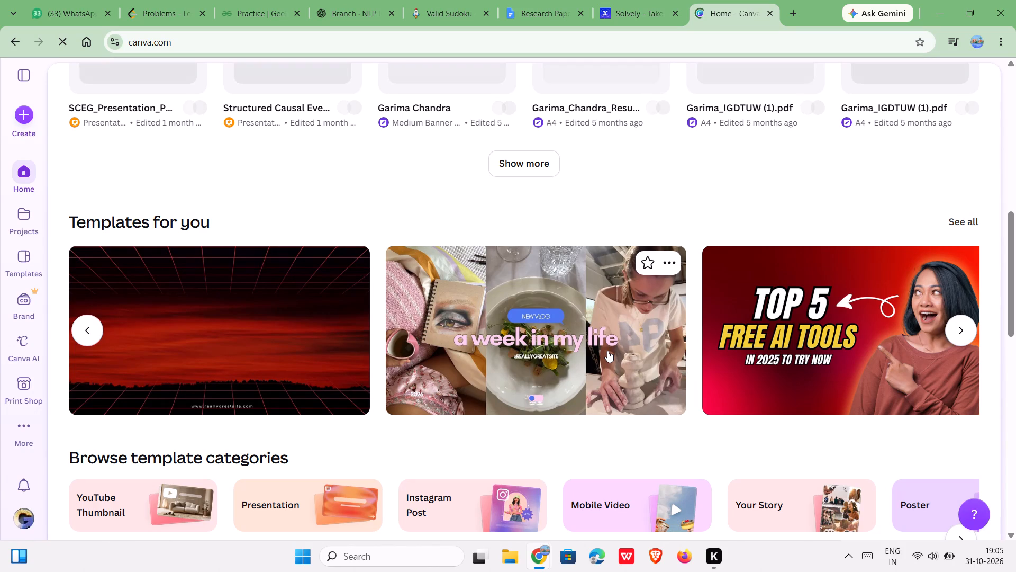
scroll(607, 351, left, 3)
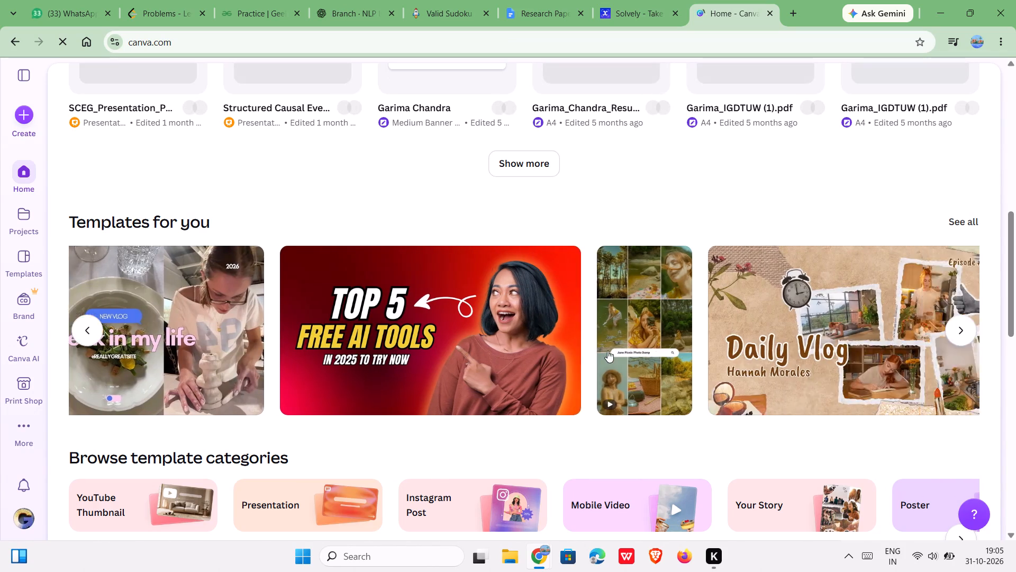
scroll(607, 351, left, 1)
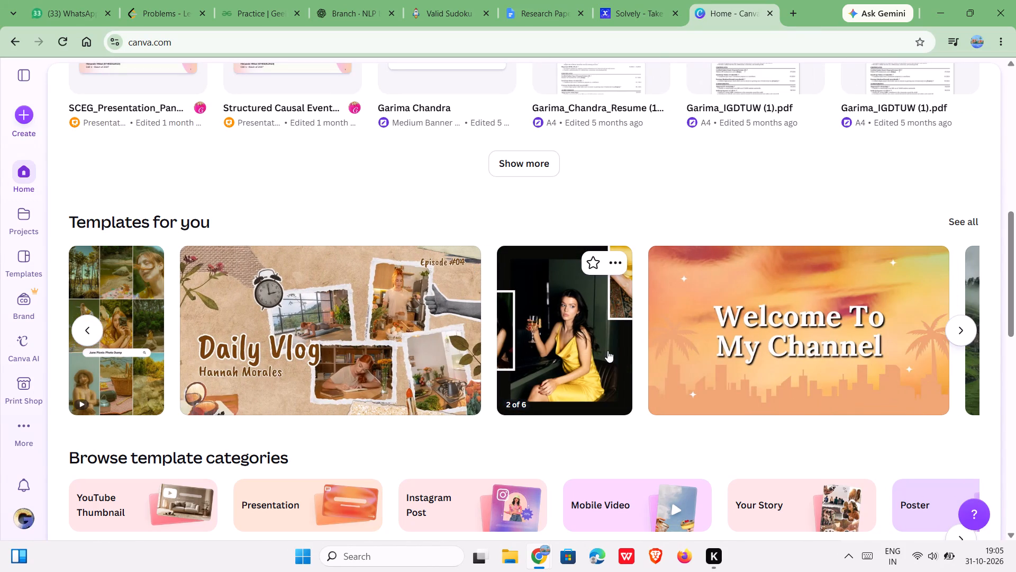
Browse the designs in the "Templates for you" carousel on the home page.
scroll(615, 350, left, 2)
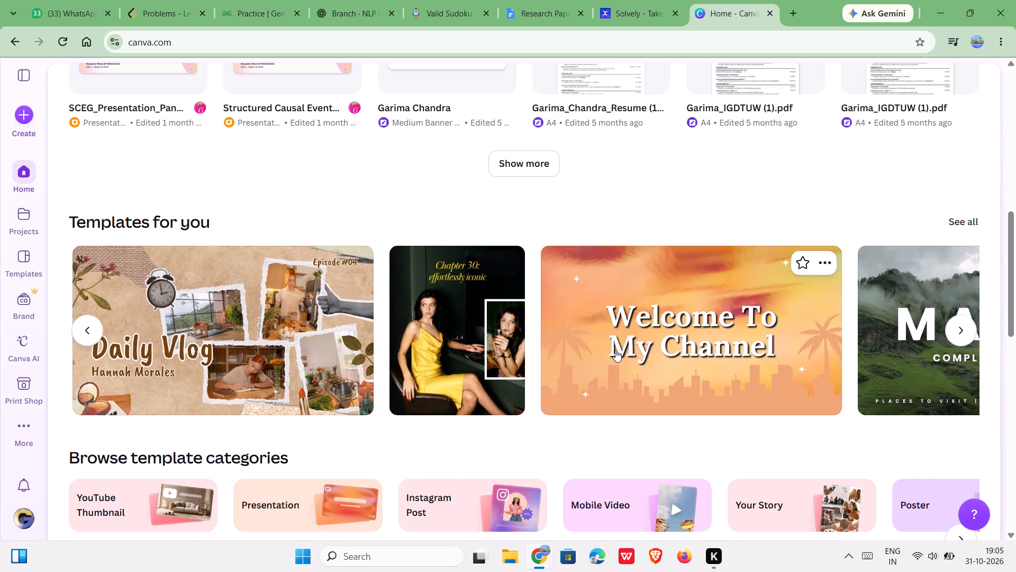
scroll(615, 350, left, 4)
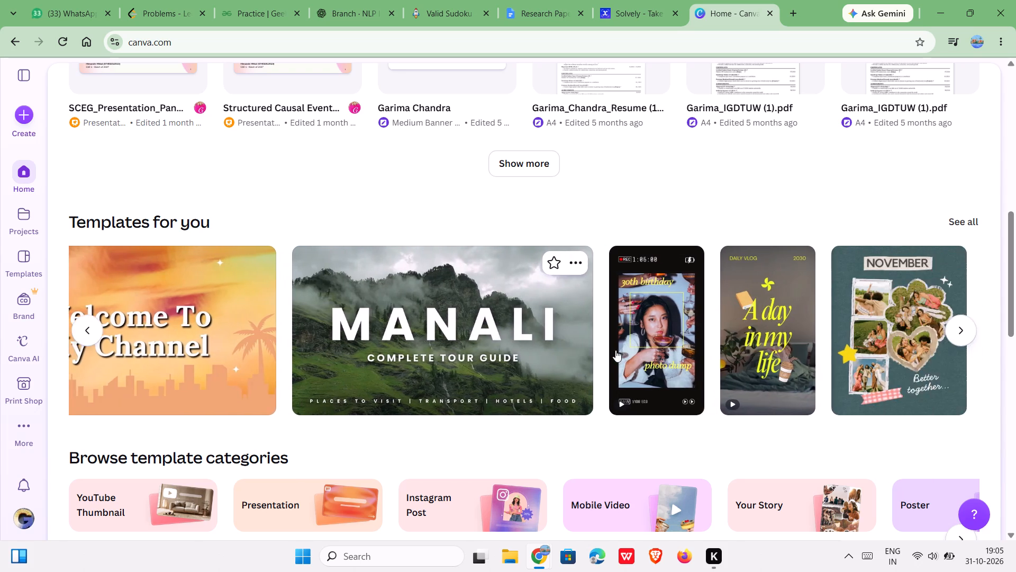
scroll(615, 350, left, 2)
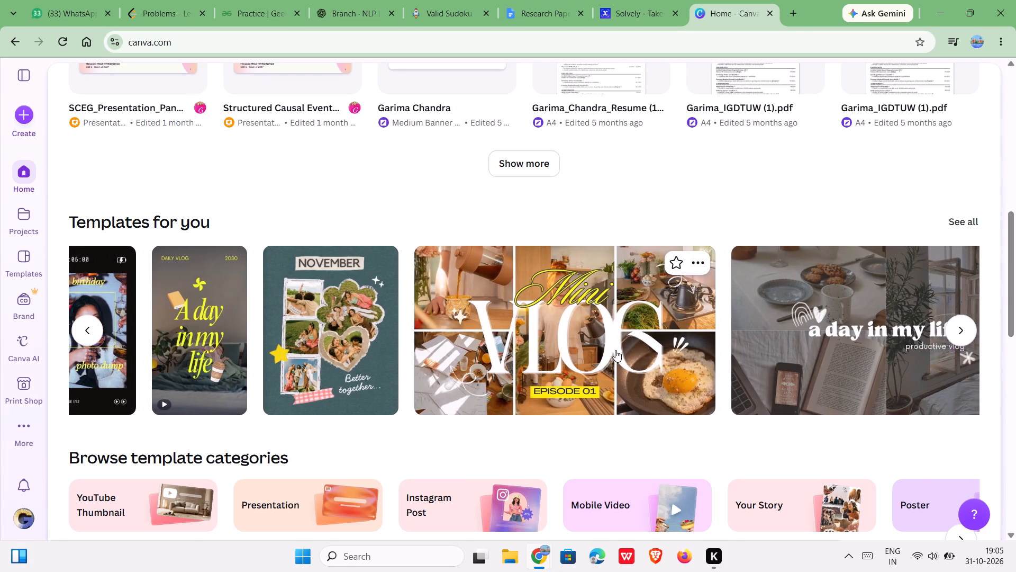
scroll(519, 358, left, 1)
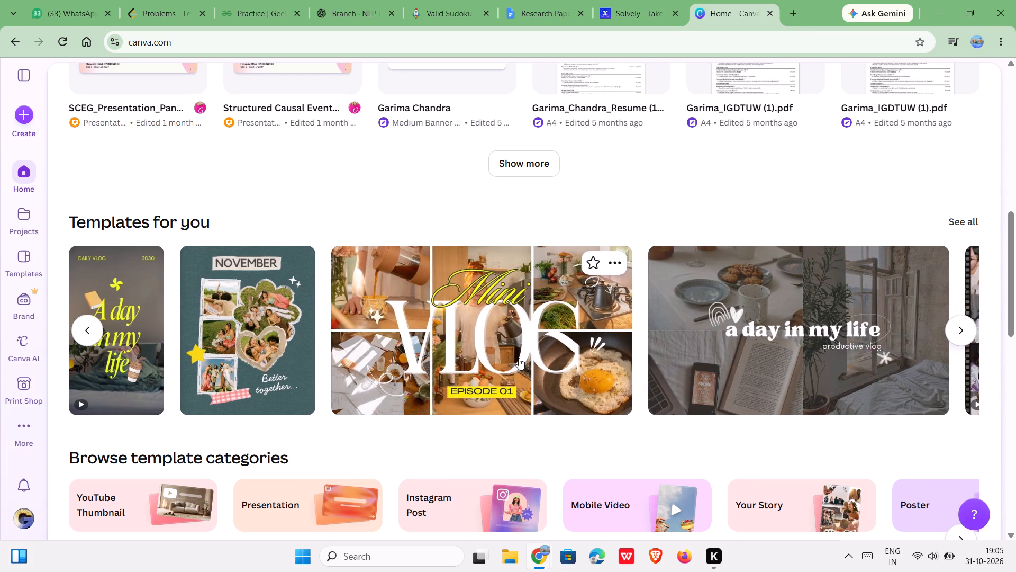
scroll(519, 358, left, 3)
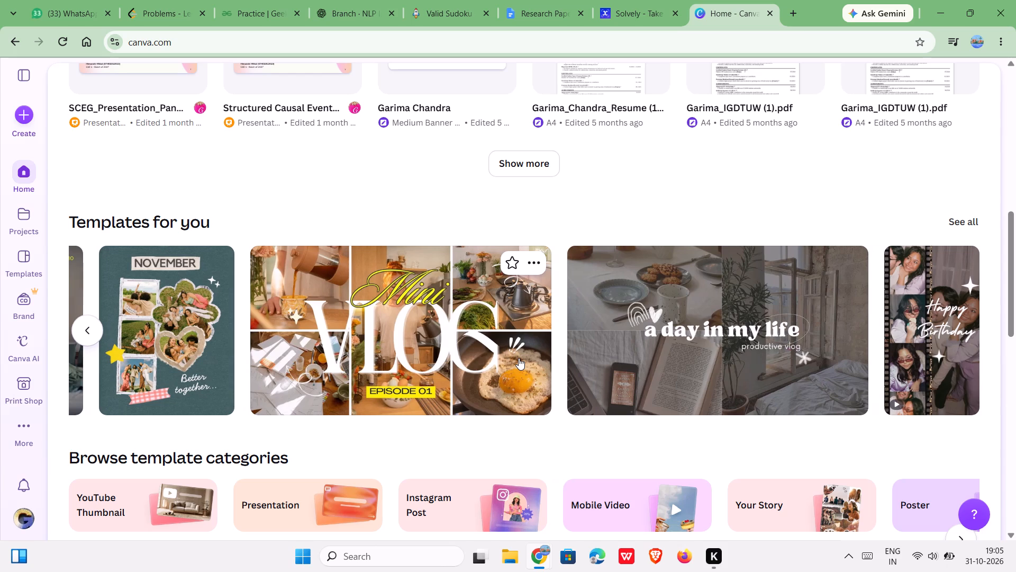
scroll(519, 358, left, 1)
scroll(650, 346, left, 5)
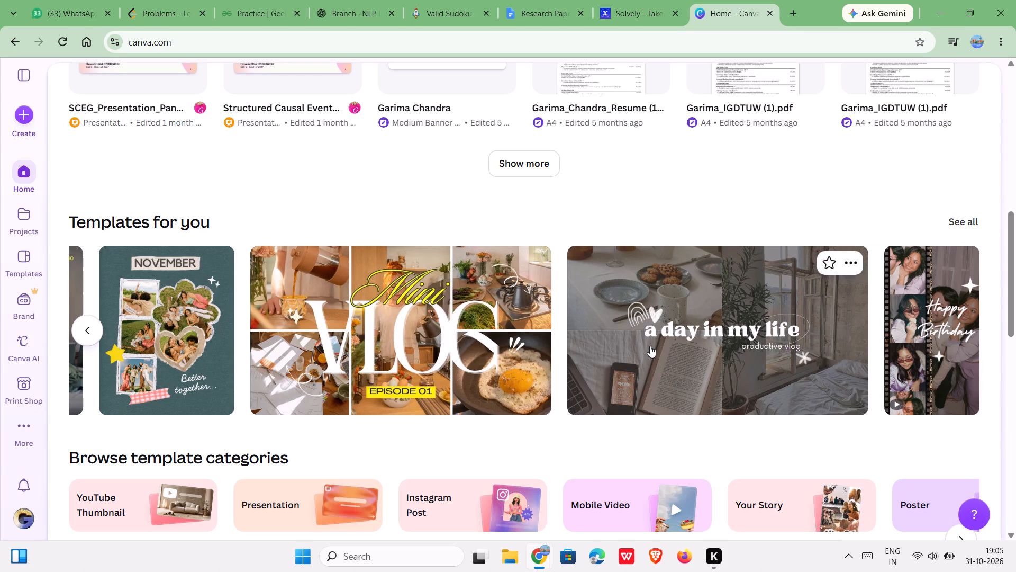
scroll(453, 380, right, 2)
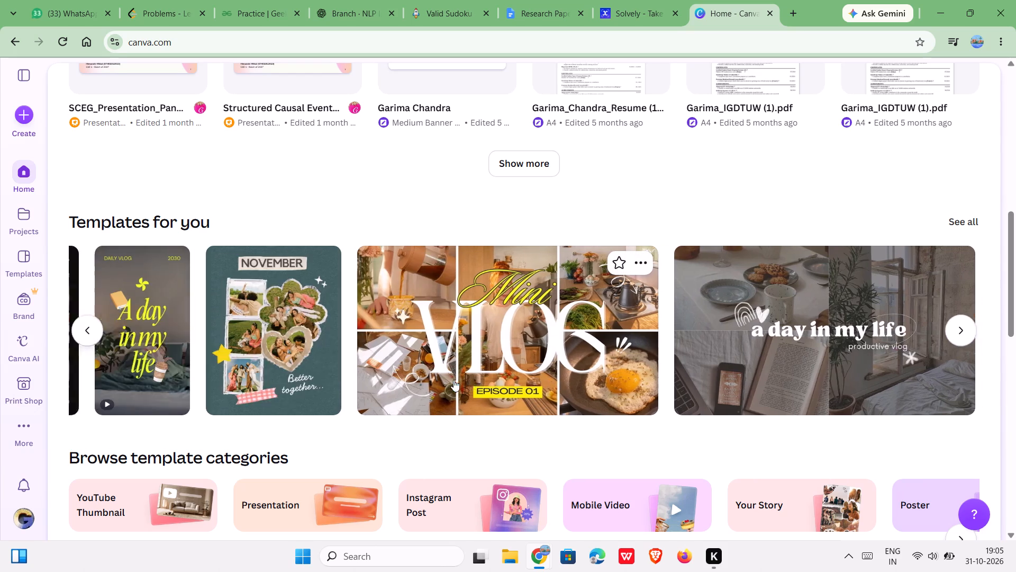
scroll(453, 380, right, 6)
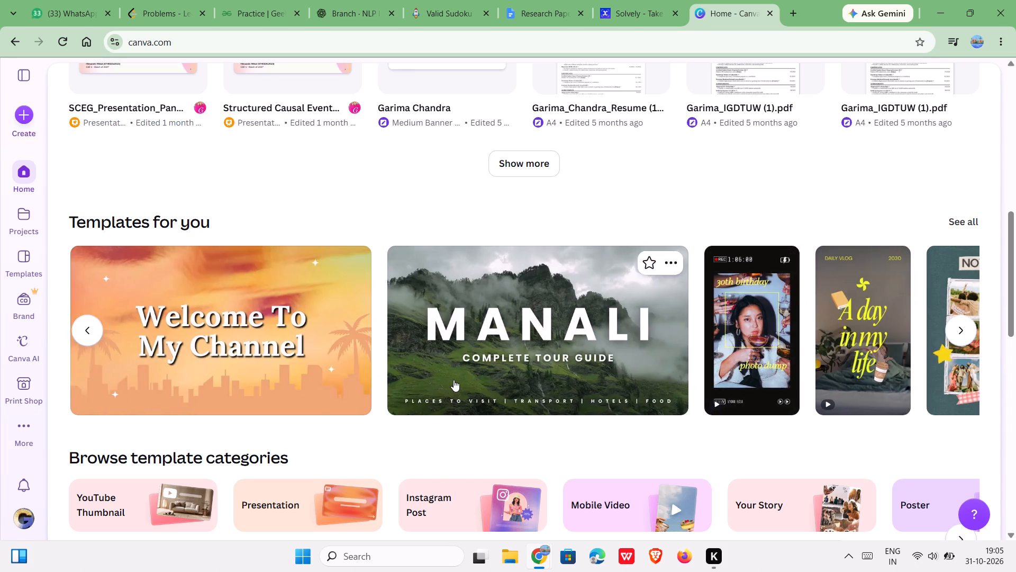
scroll(453, 380, right, 4)
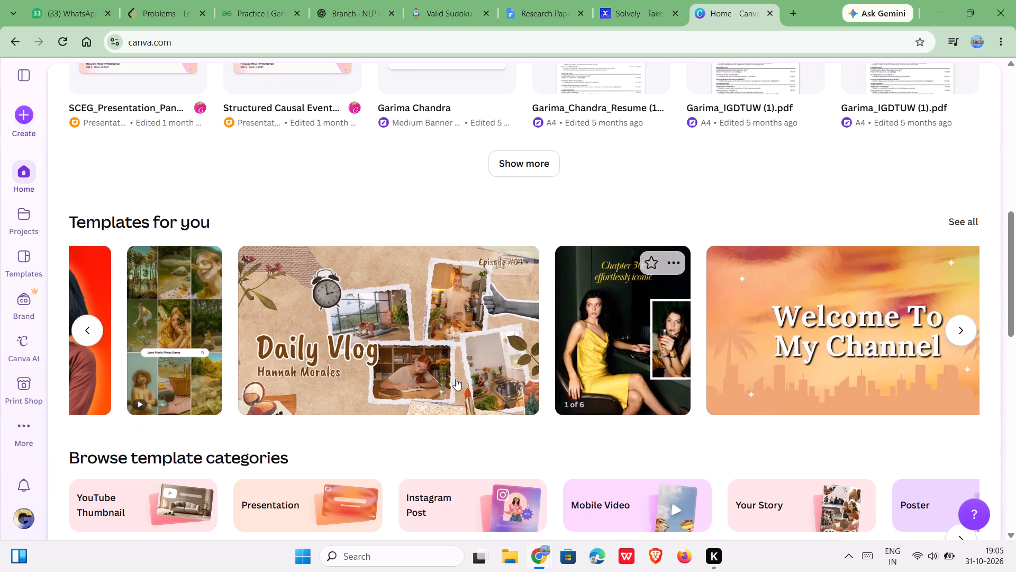
scroll(456, 379, right, 4)
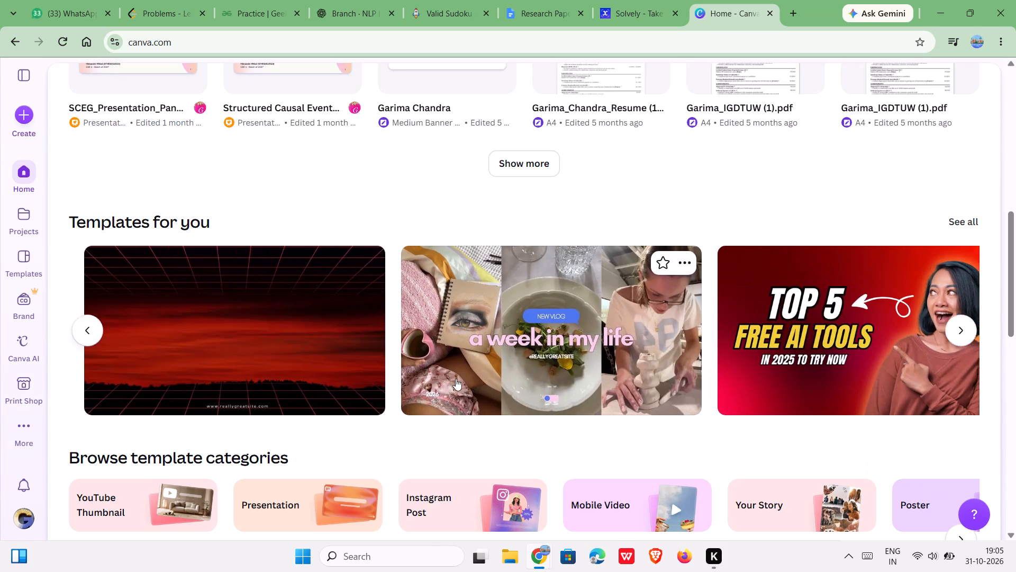
scroll(456, 379, right, 3)
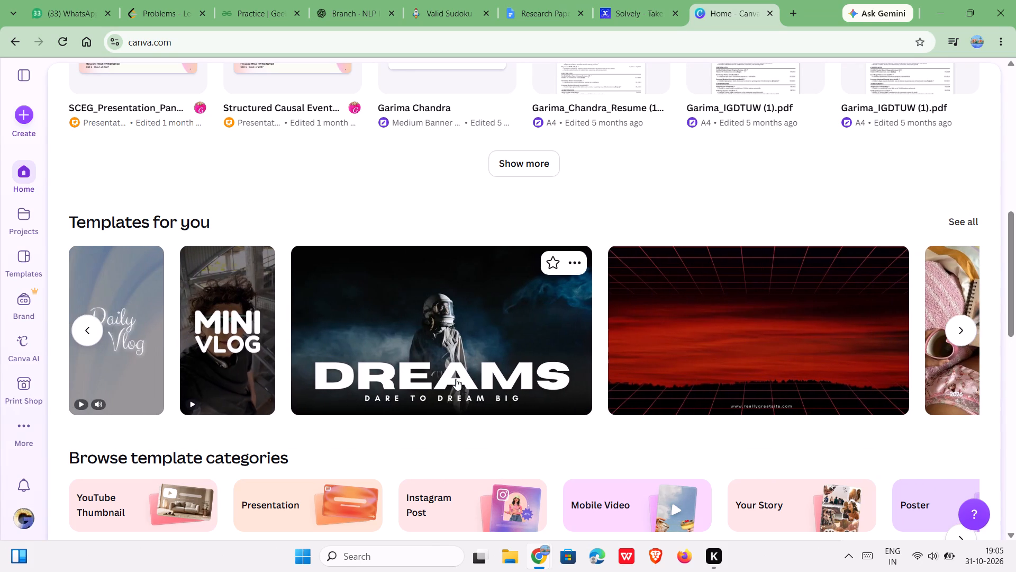
scroll(456, 379, left, 6)
Open the YouTube Thumbnail category from the template categories on the home page.
scroll(339, 424, down, 1)
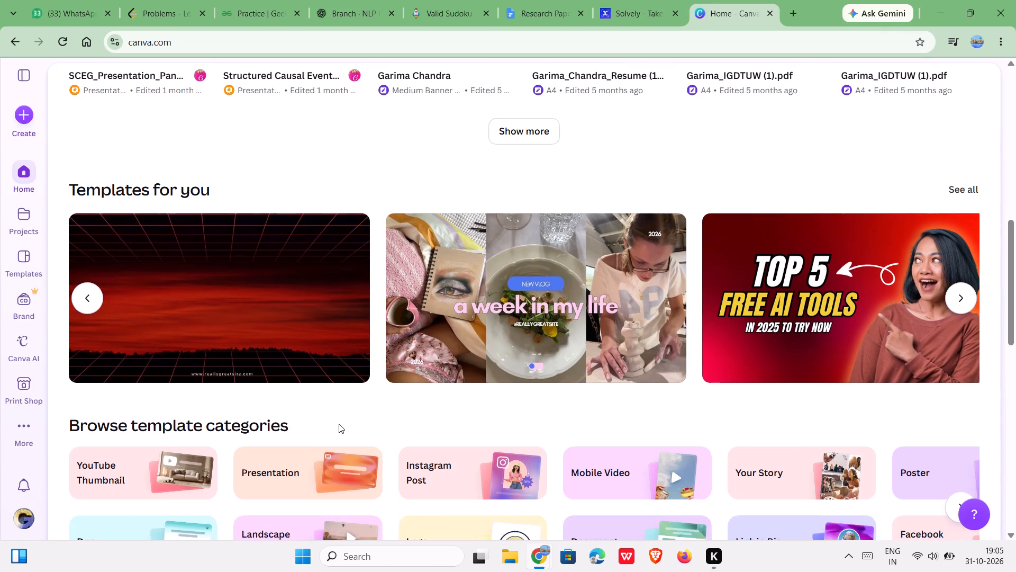
scroll(339, 424, down, 1)
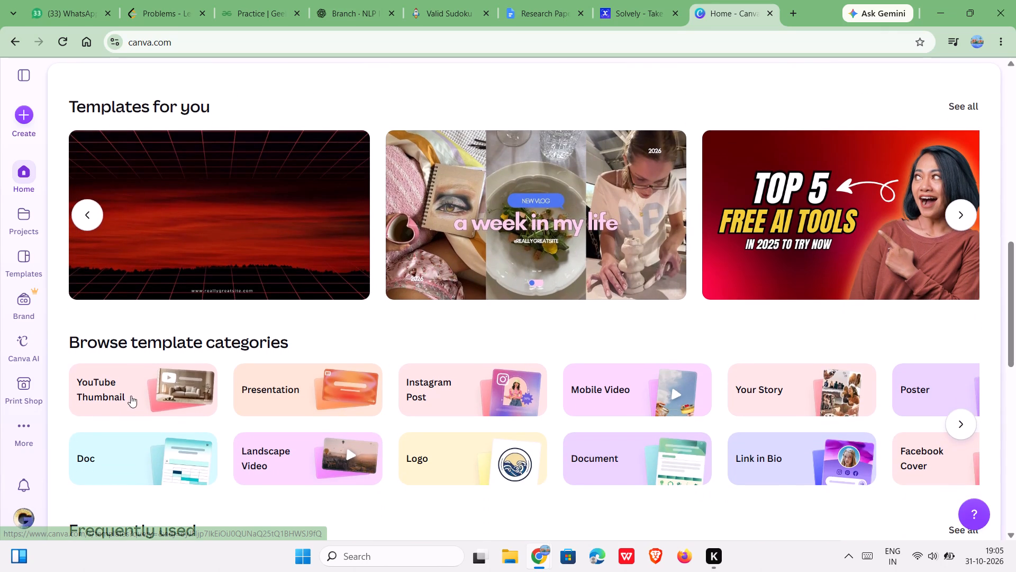
click(131, 396)
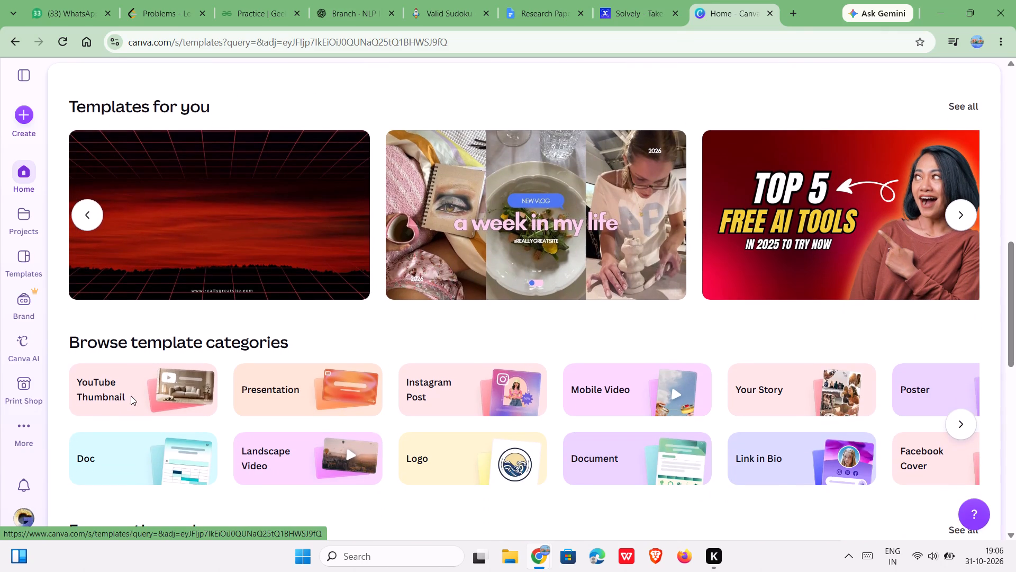
click(131, 396)
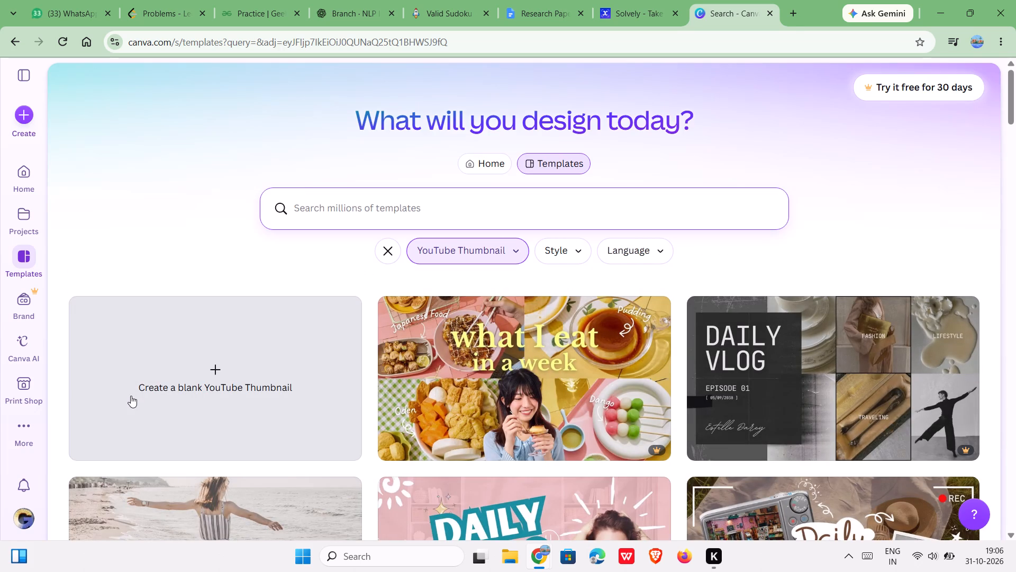
Look through the YouTube Thumbnail templates for a suitable vlog design.
scroll(131, 395, down, 5)
scroll(131, 395, up, 1)
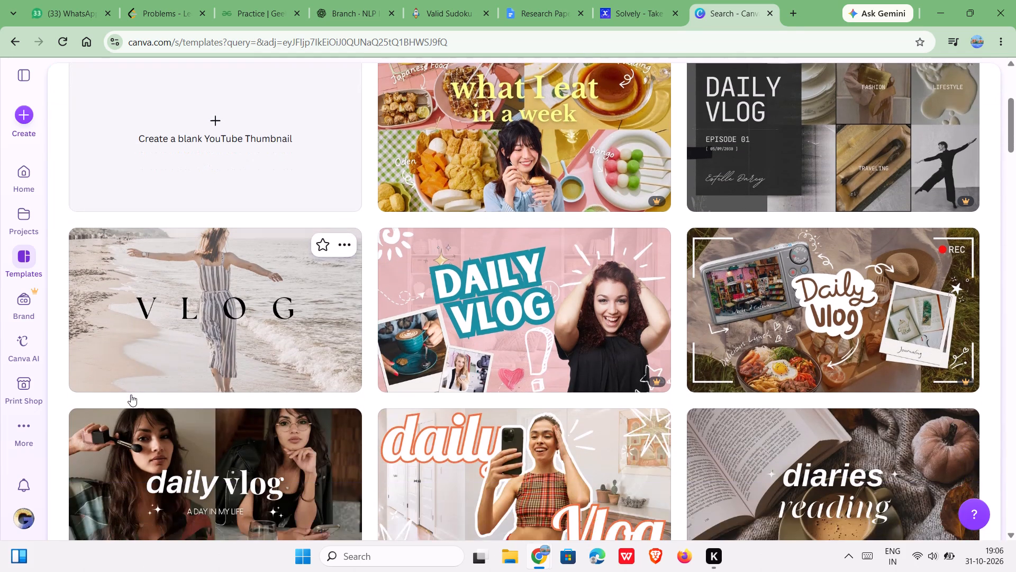
scroll(131, 395, up, 9)
scroll(131, 395, down, 4)
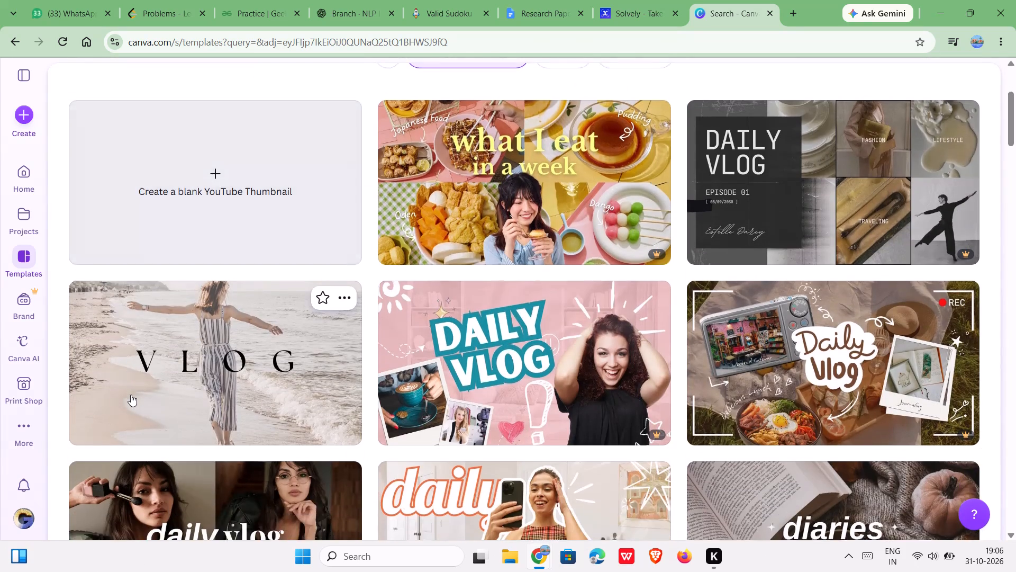
scroll(131, 395, down, 3)
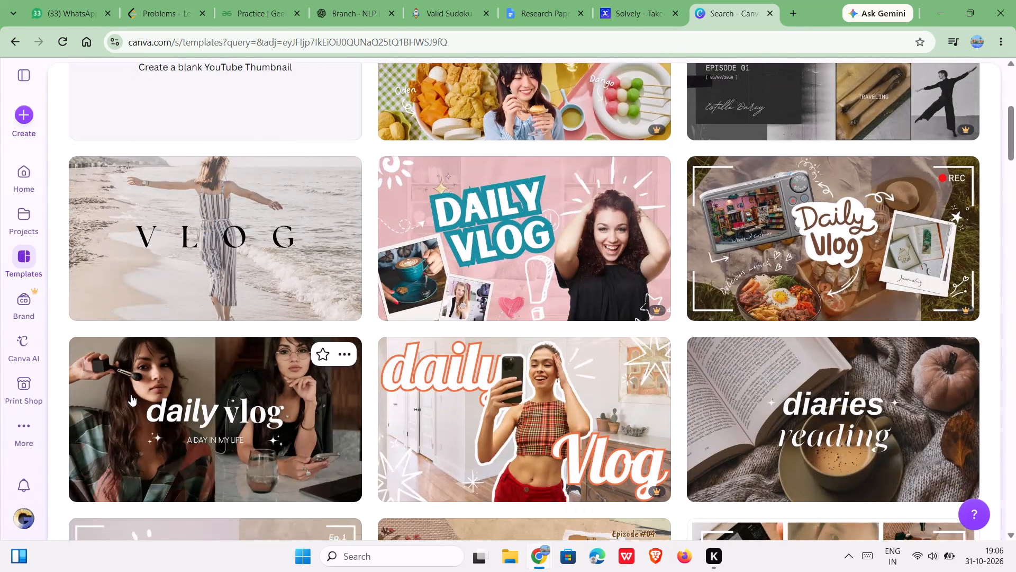
scroll(131, 395, down, 1)
scroll(131, 395, up, 2)
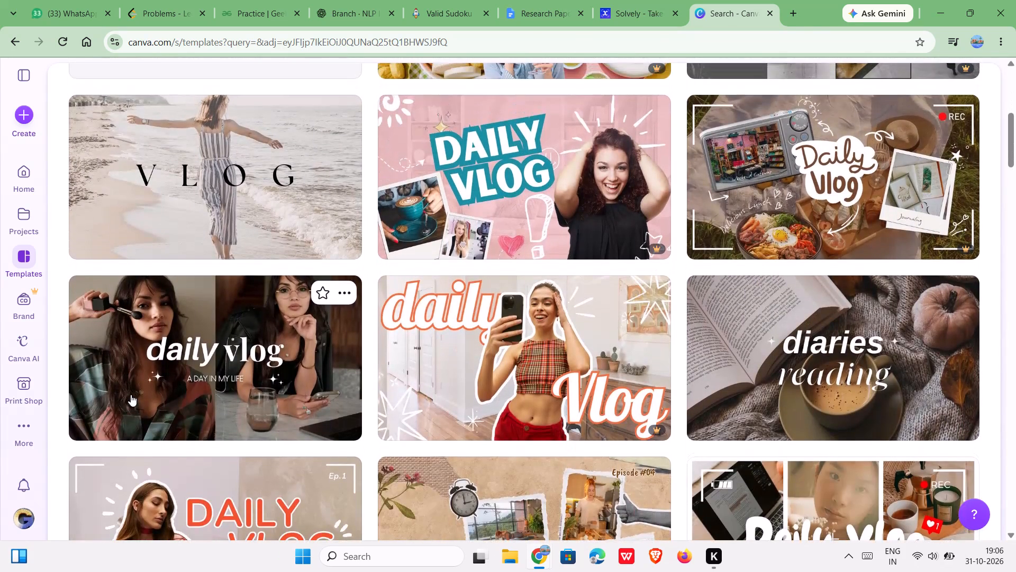
scroll(131, 395, up, 4)
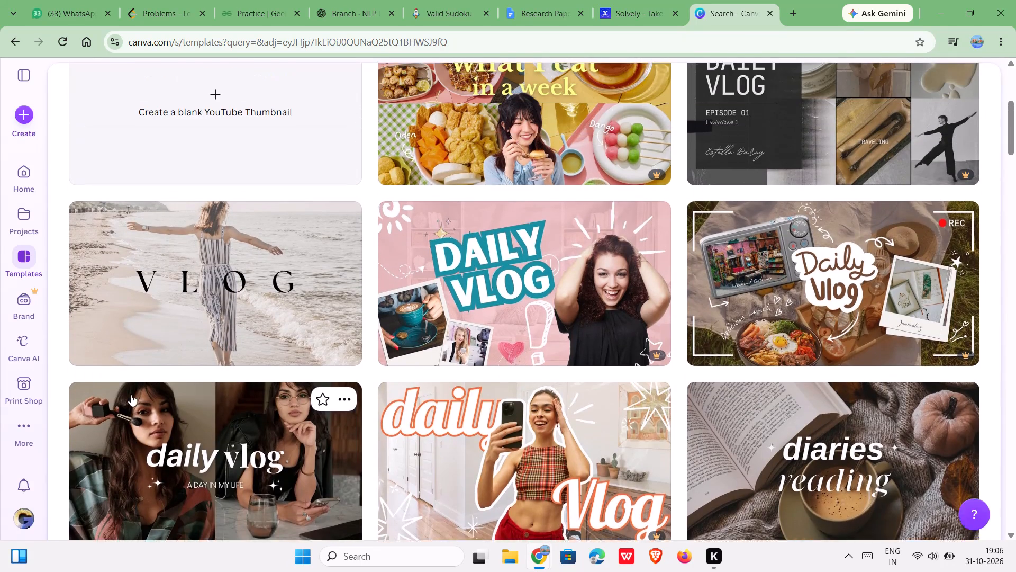
scroll(131, 395, up, 1)
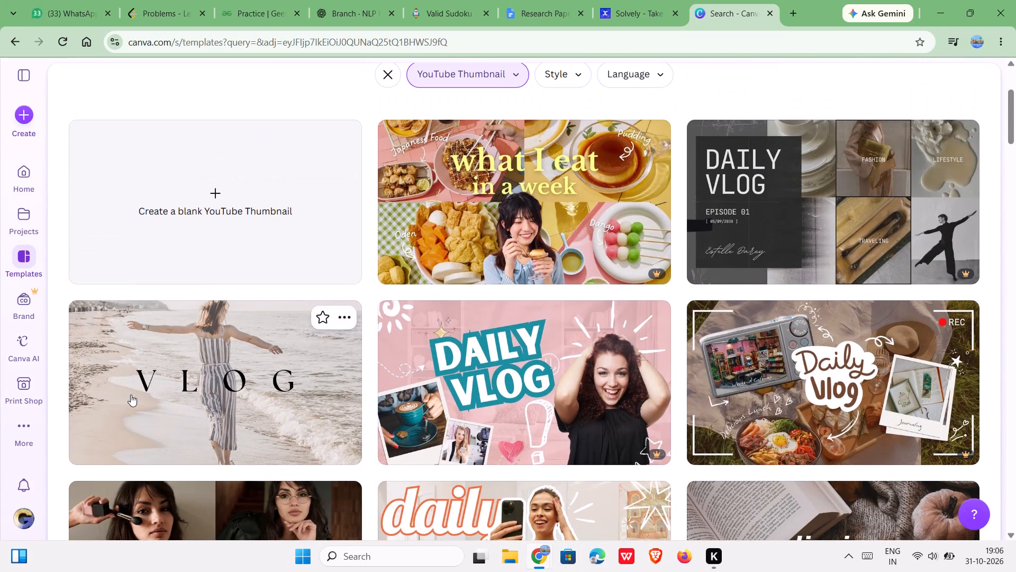
scroll(131, 395, down, 9)
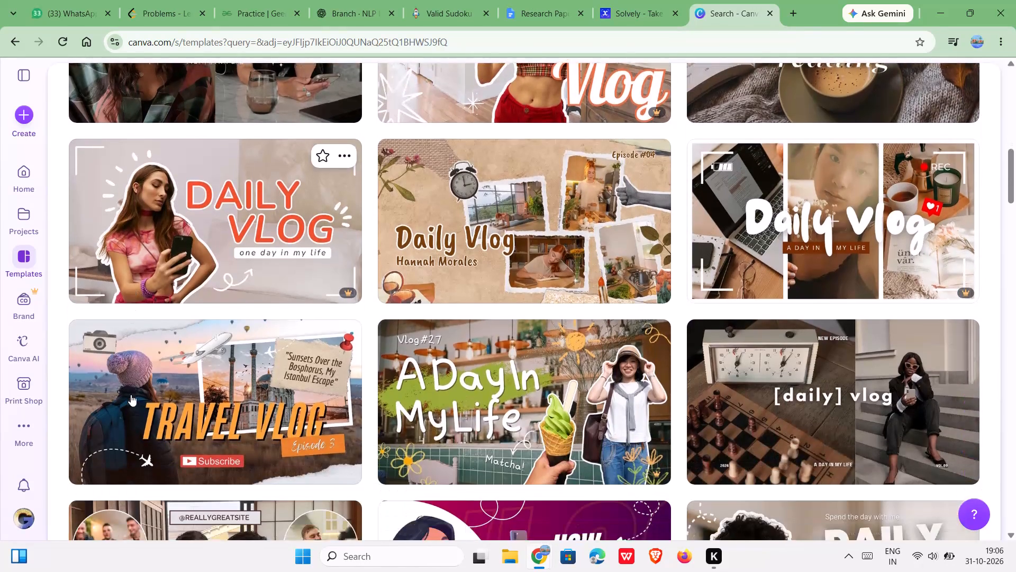
scroll(131, 395, down, 2)
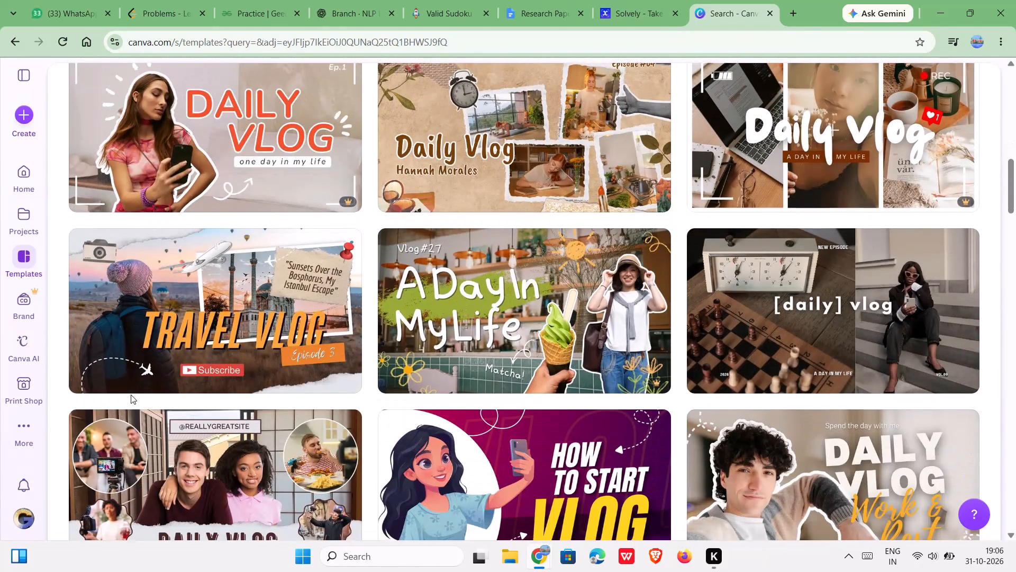
scroll(131, 395, down, 4)
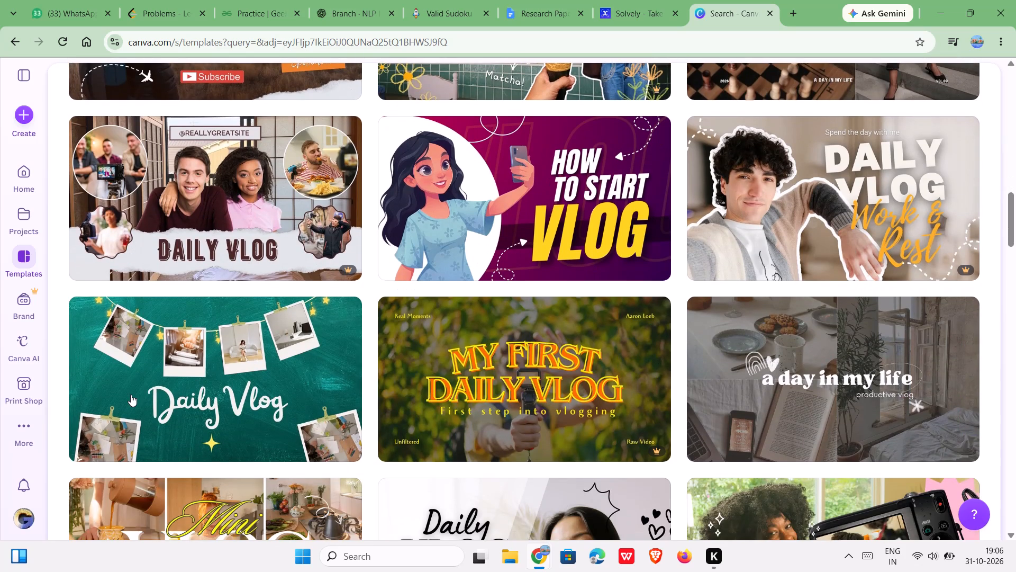
scroll(131, 395, down, 2)
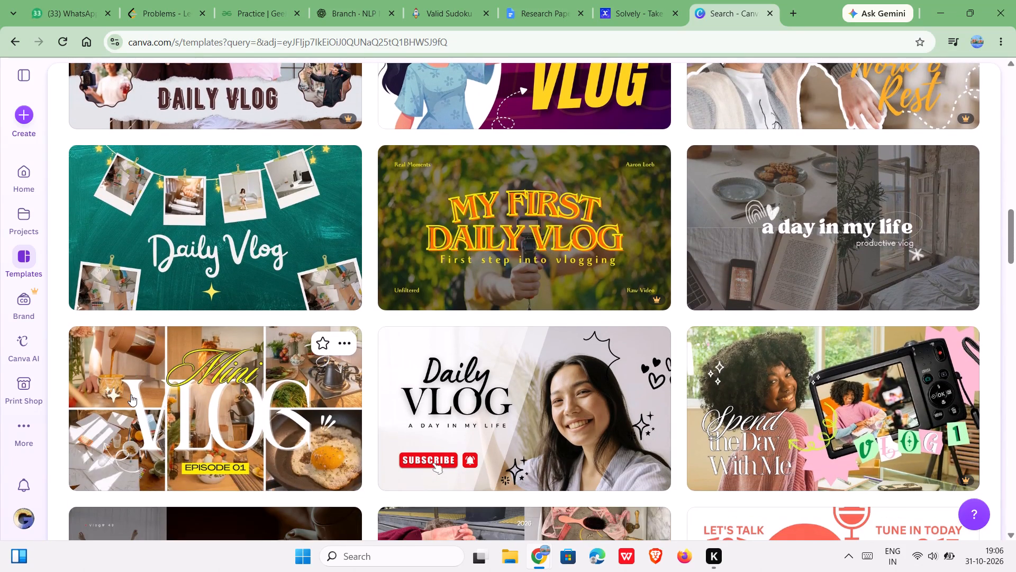
scroll(131, 395, down, 3)
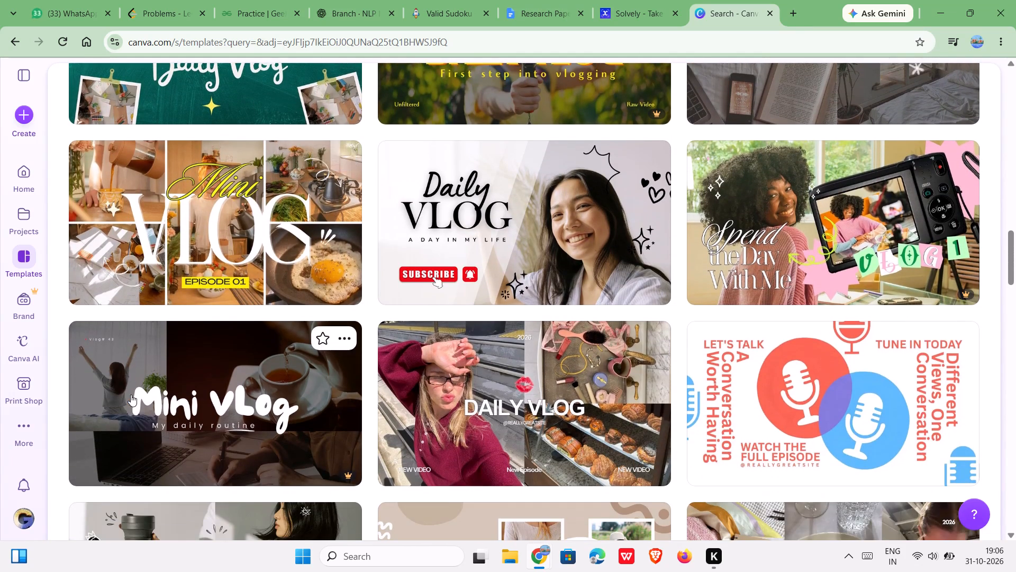
scroll(131, 395, down, 2)
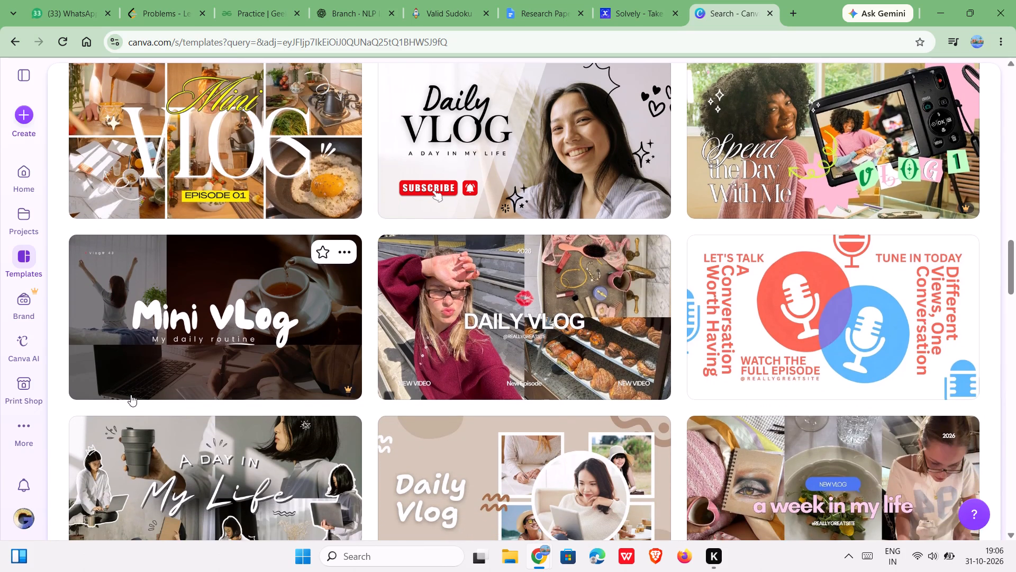
scroll(131, 395, down, 2)
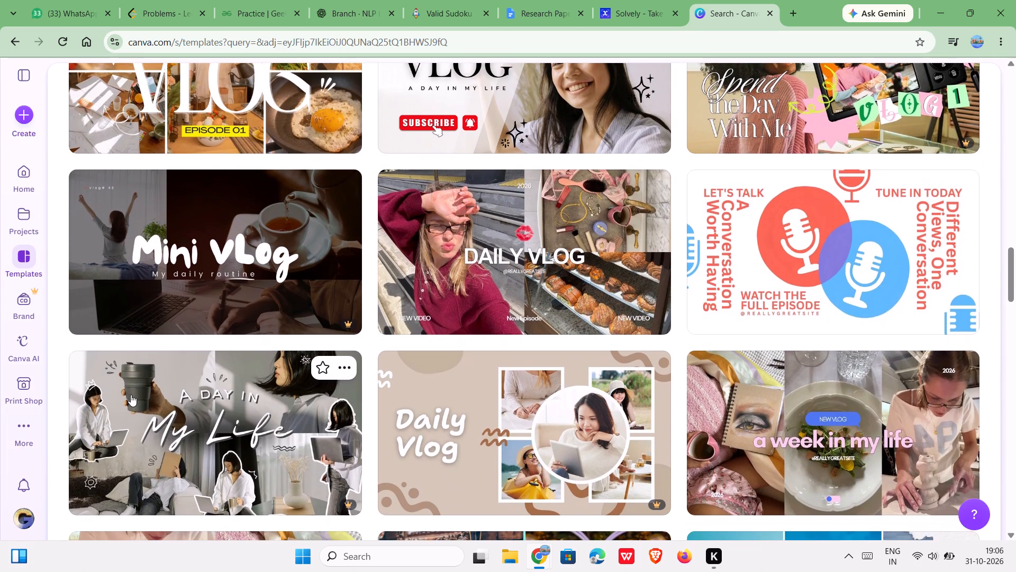
scroll(131, 395, down, 2)
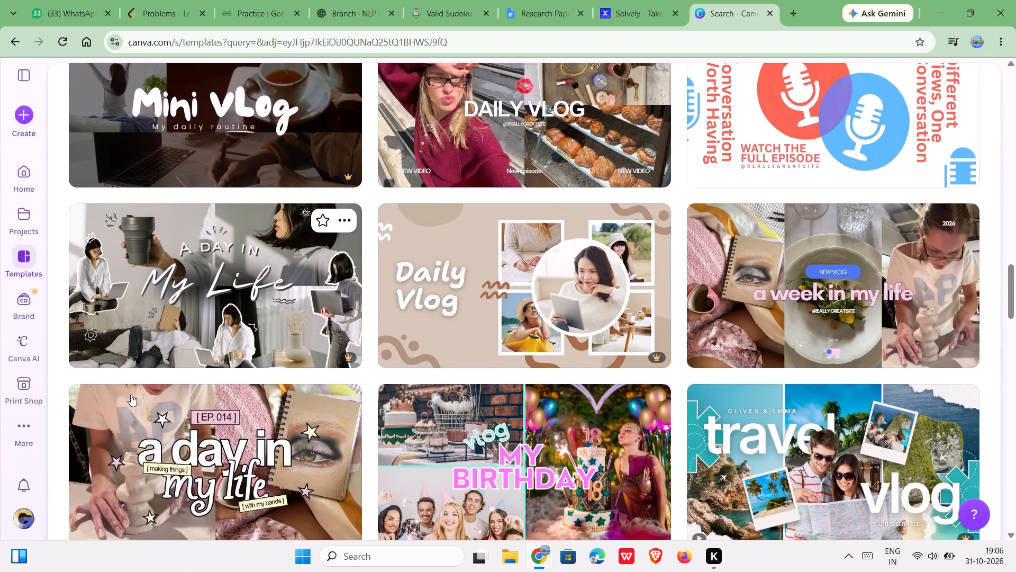
scroll(131, 395, down, 3)
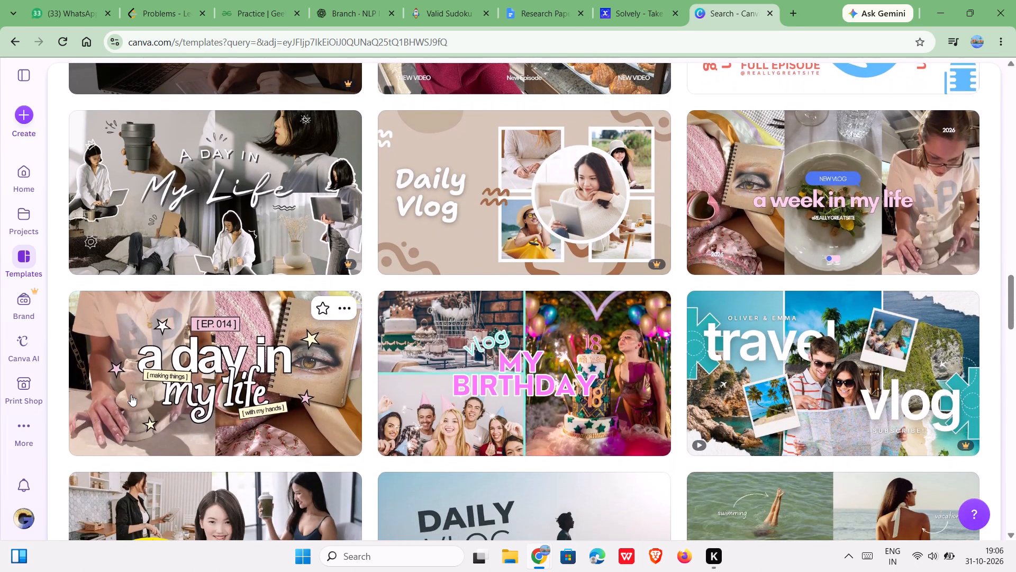
scroll(131, 395, up, 1)
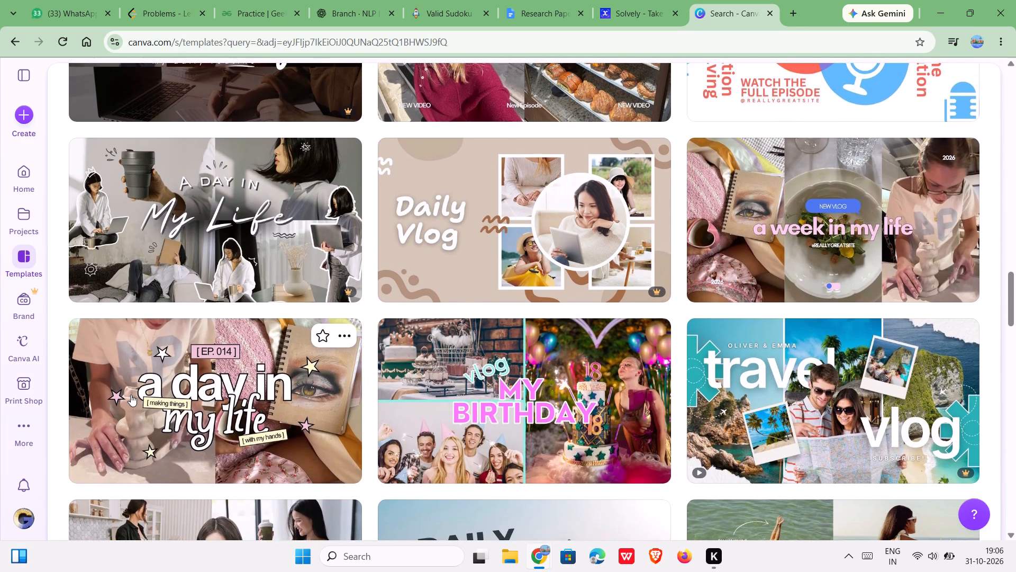
scroll(131, 395, down, 2)
scroll(131, 395, up, 1)
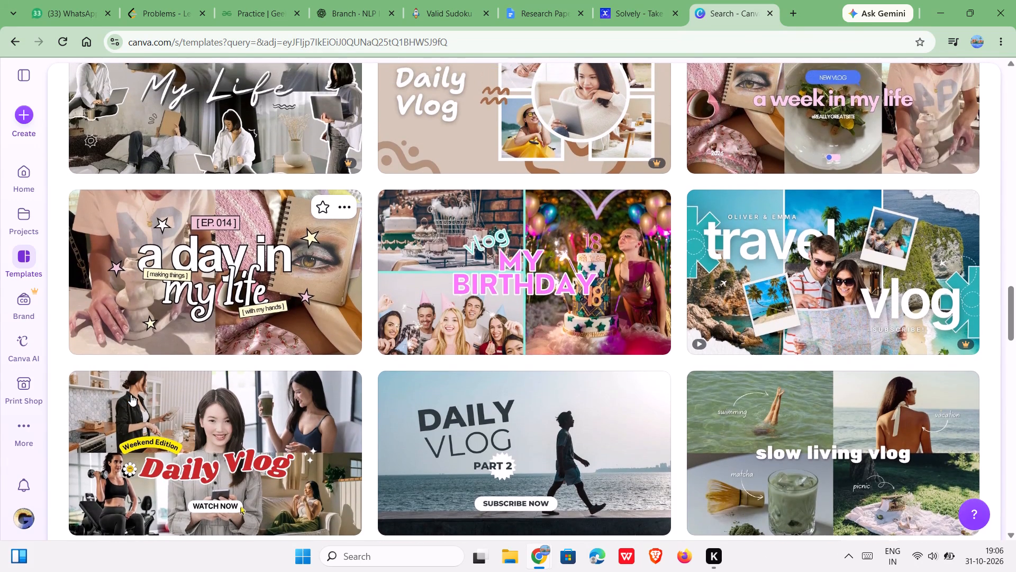
scroll(131, 395, up, 1)
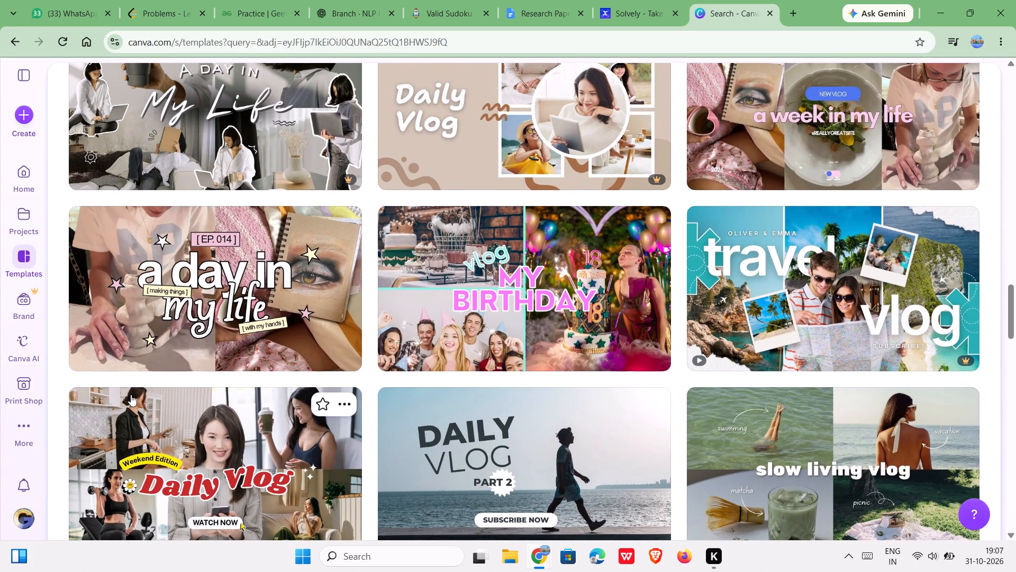
scroll(131, 395, up, 2)
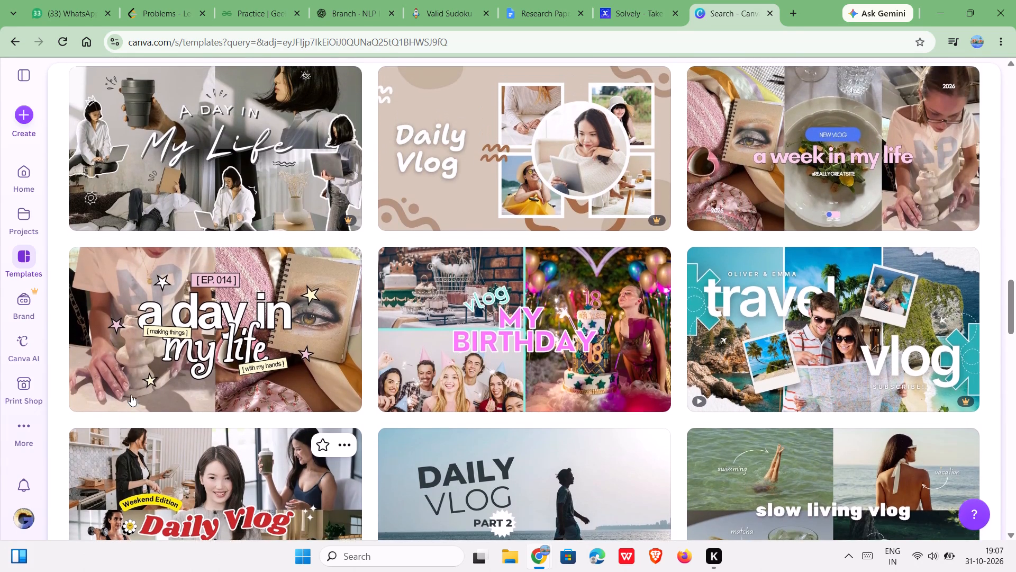
scroll(131, 395, down, 1)
scroll(131, 395, up, 3)
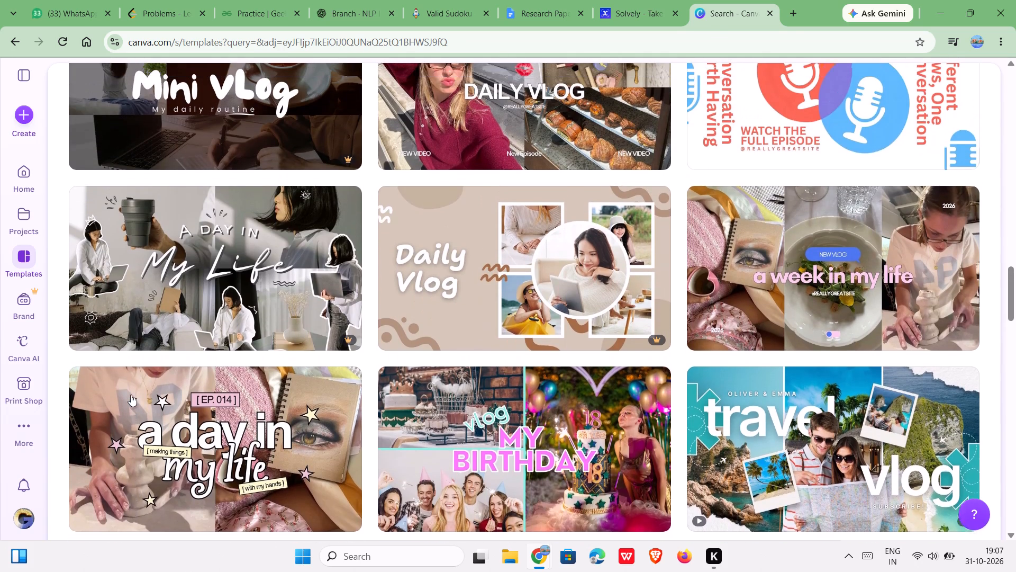
scroll(131, 395, up, 3)
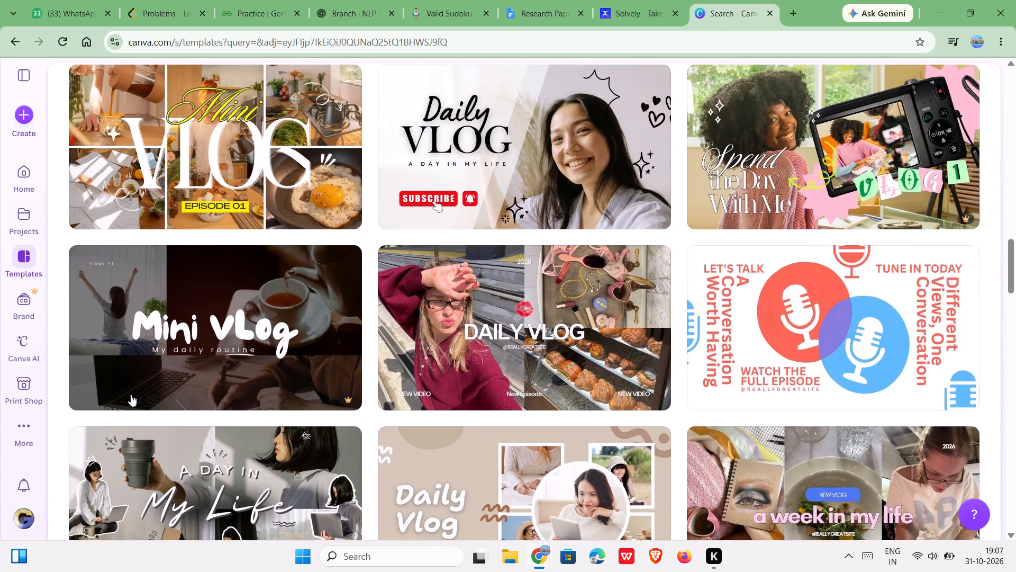
scroll(304, 395, up, 1)
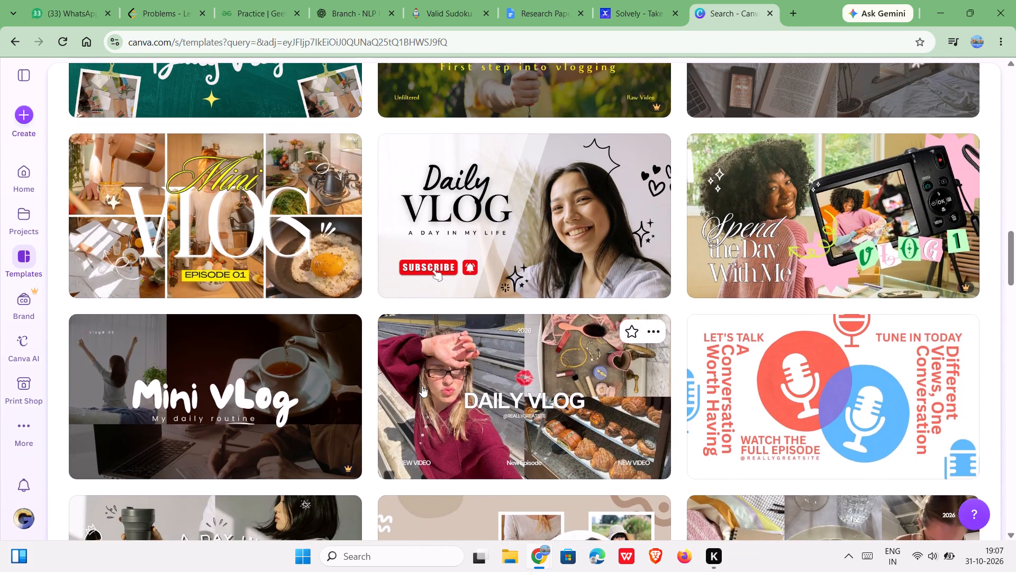
Open the "Burgundy Cream And Black Bold Daily Vlog YouTube Thumbnail" template for customising in the editor.
click(422, 386)
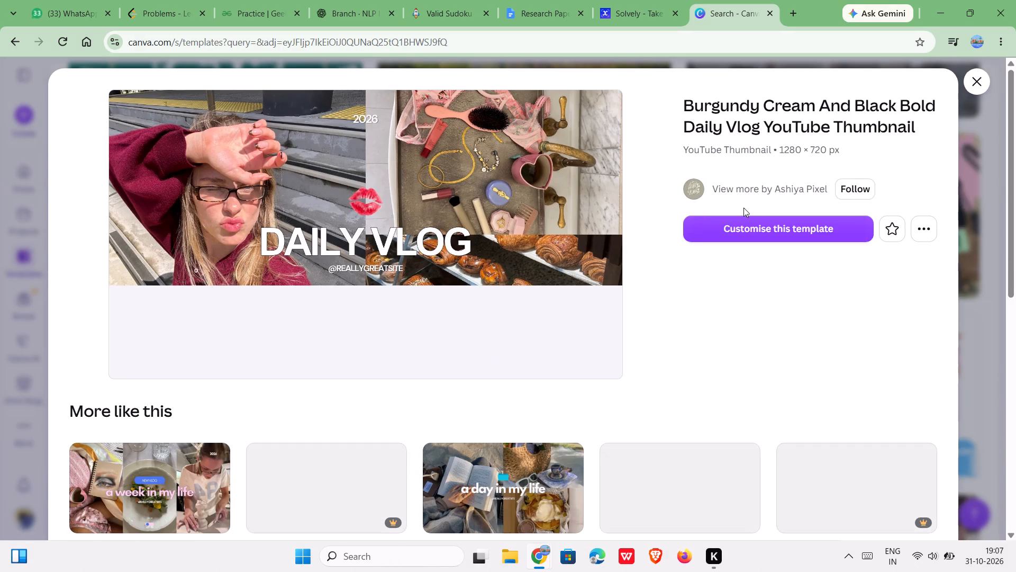
click(730, 225)
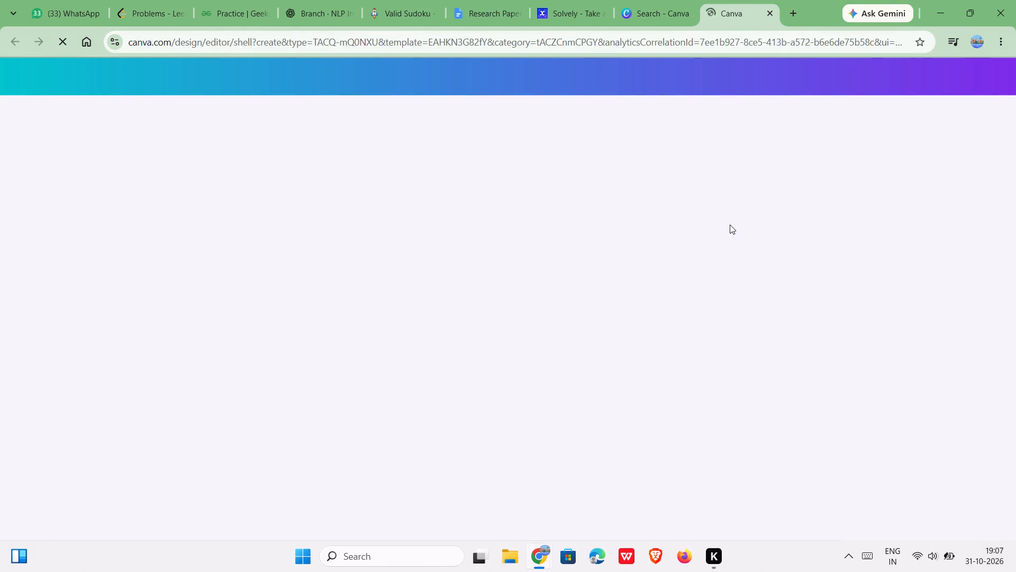
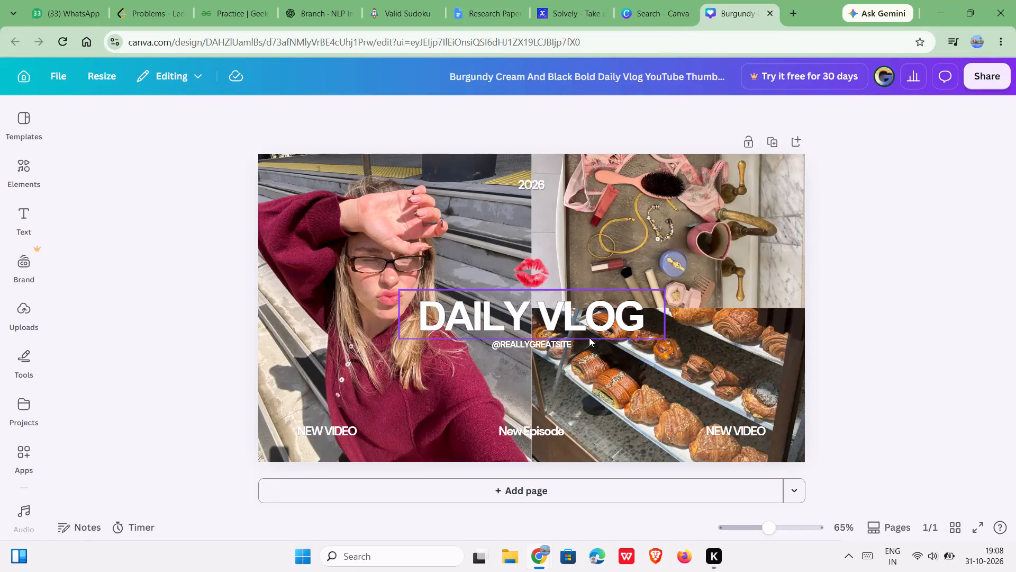
click(521, 317)
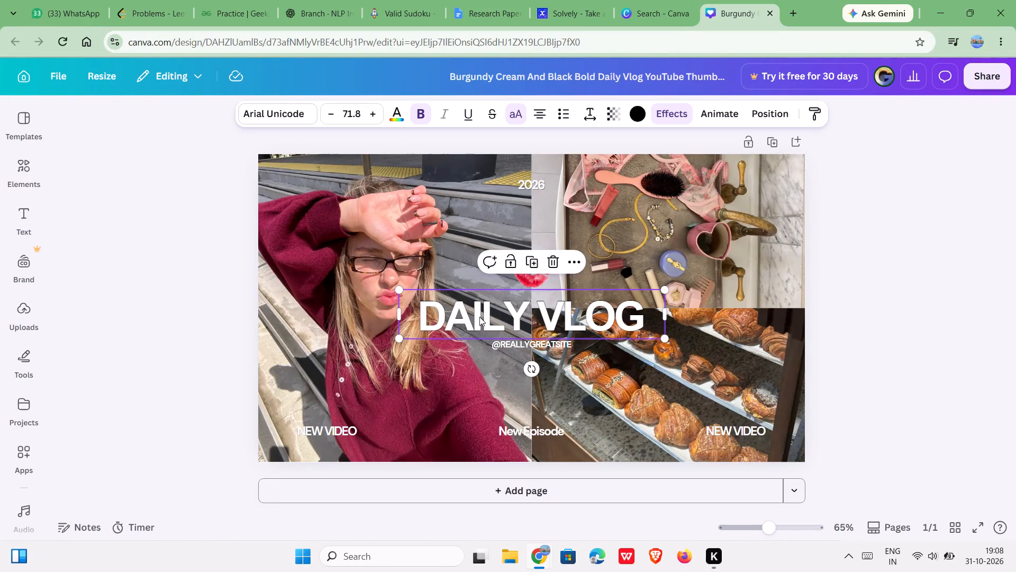
click(527, 345)
key(BackSpace)
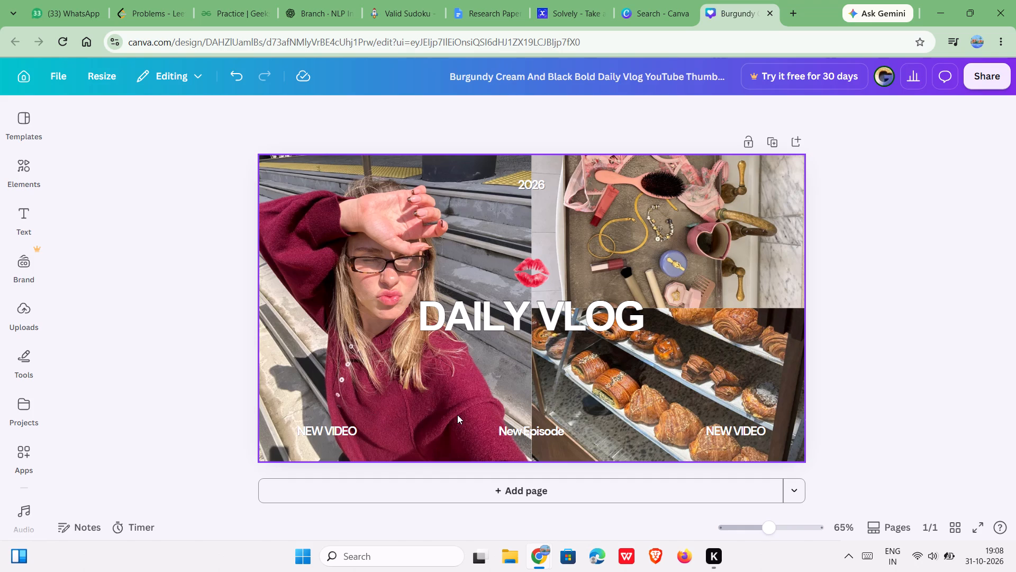
click(622, 387)
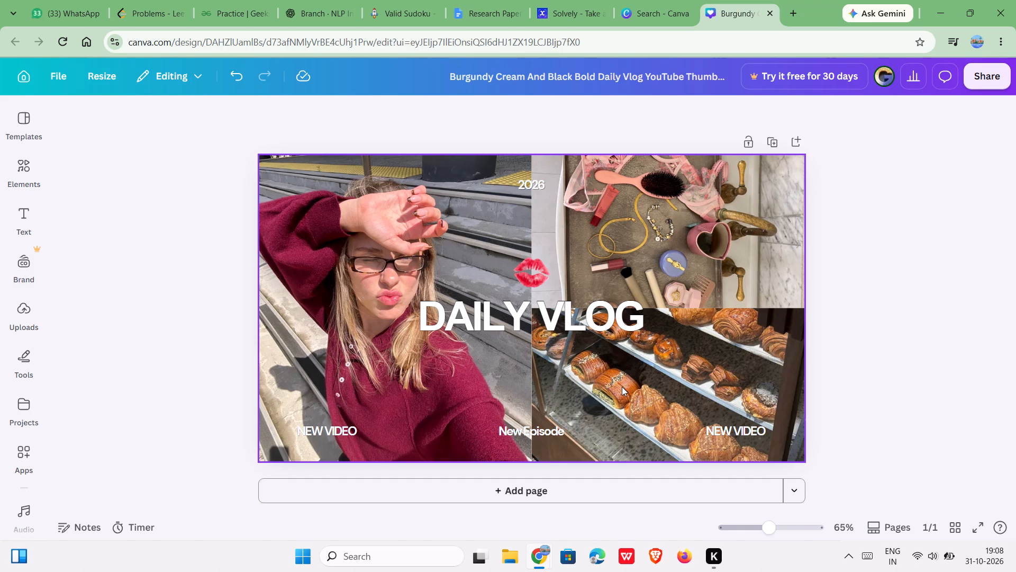
click(622, 387)
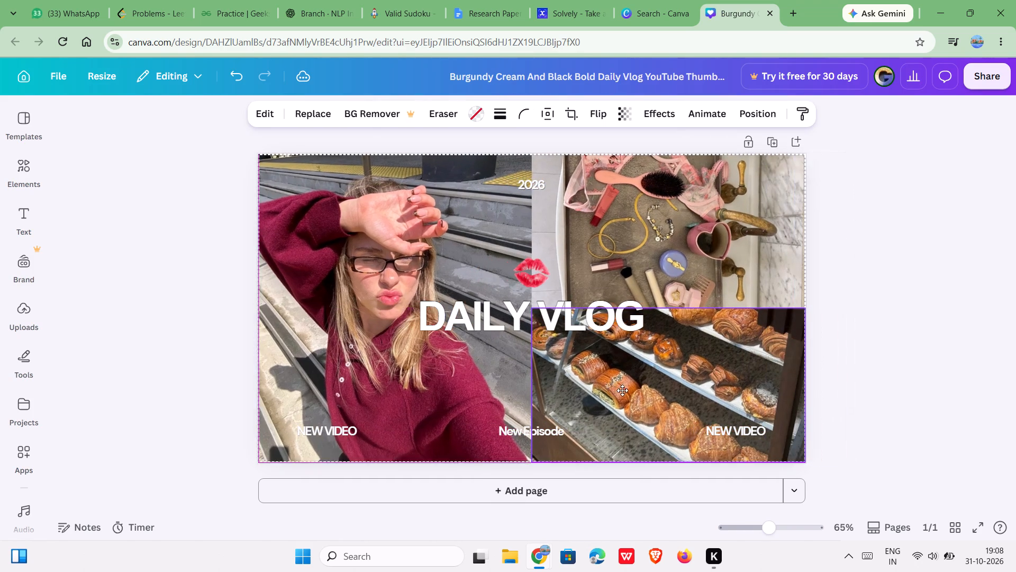
click(981, 298)
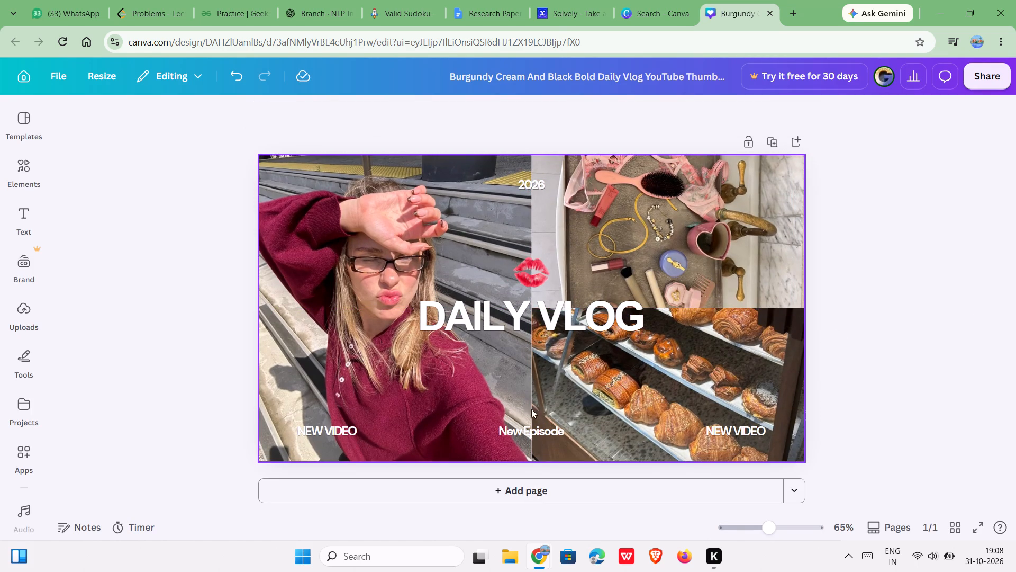
Delete the "New Episode" caption and the "NEW VIDEO" caption on the photo of the woman.
click(524, 431)
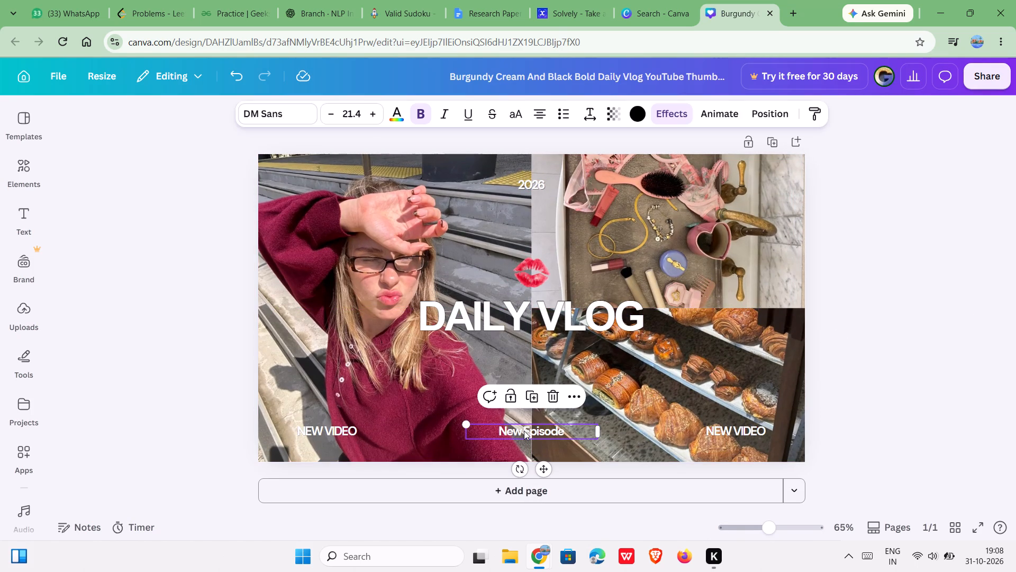
key(BackSpace)
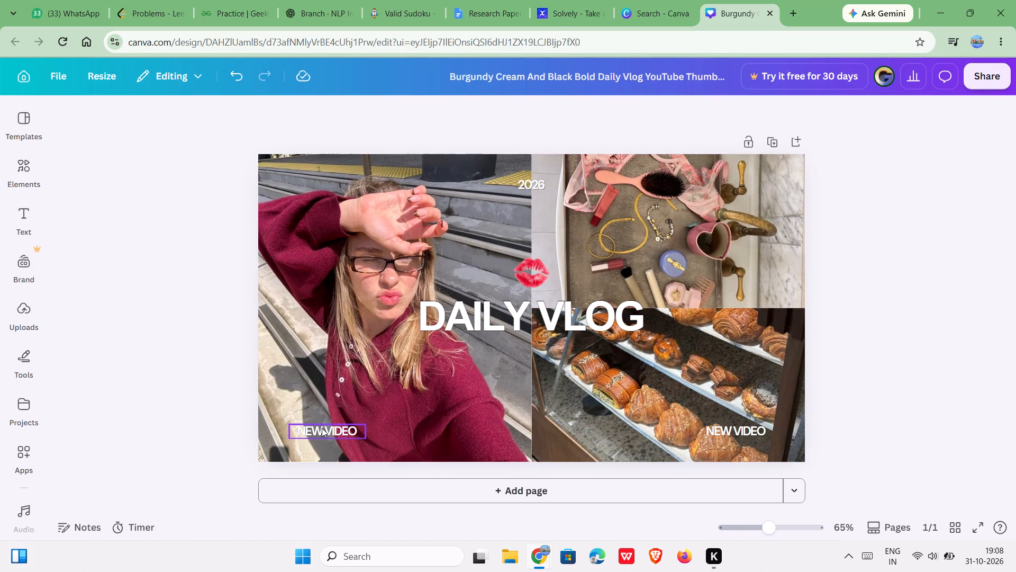
click(322, 428)
key(BackSpace)
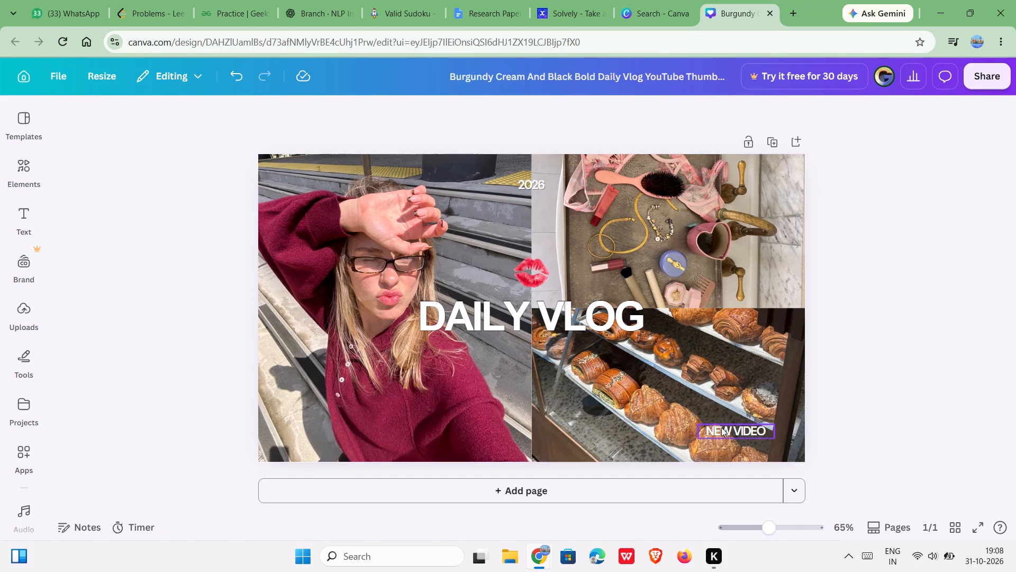
Move the remaining "NEW VIDEO" caption from the pastry photo to the bottom centre of the thumbnail.
drag(728, 427, 664, 430)
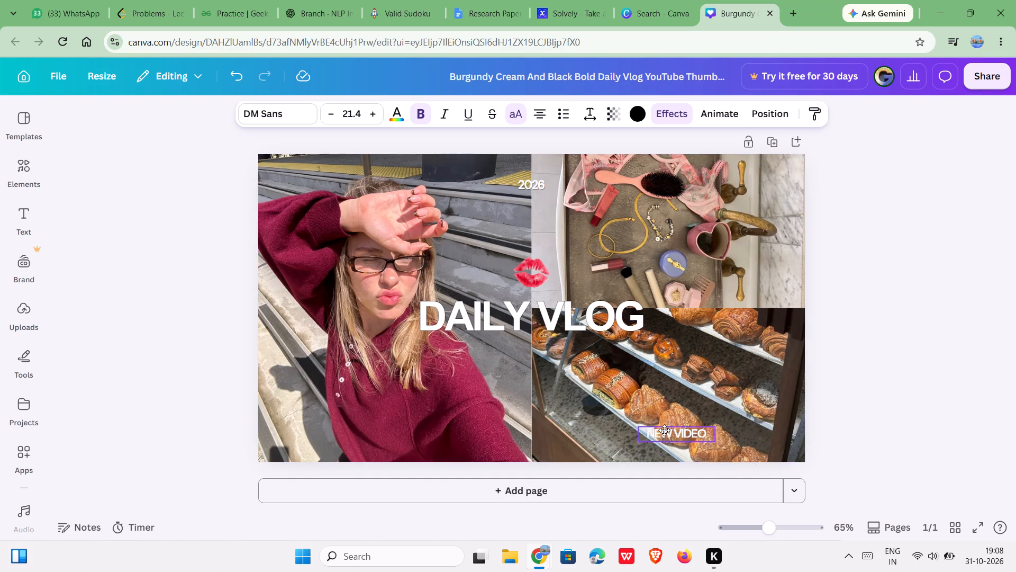
drag(664, 430, 527, 433)
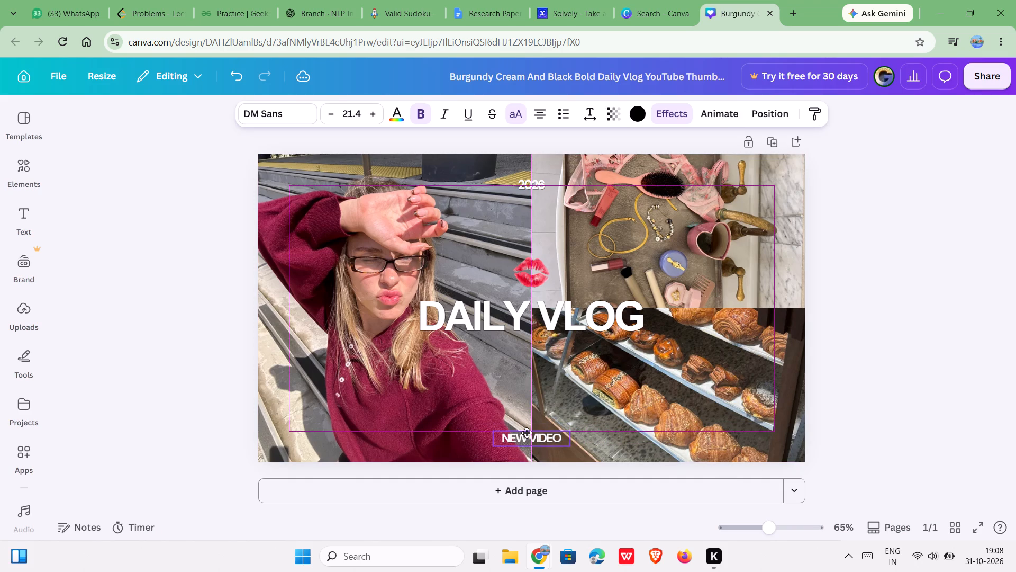
drag(527, 433, 527, 431)
Replace the "NEW VIDEO" caption text with "A realistic day in the life of 4th year engineering student".
double_click(527, 431)
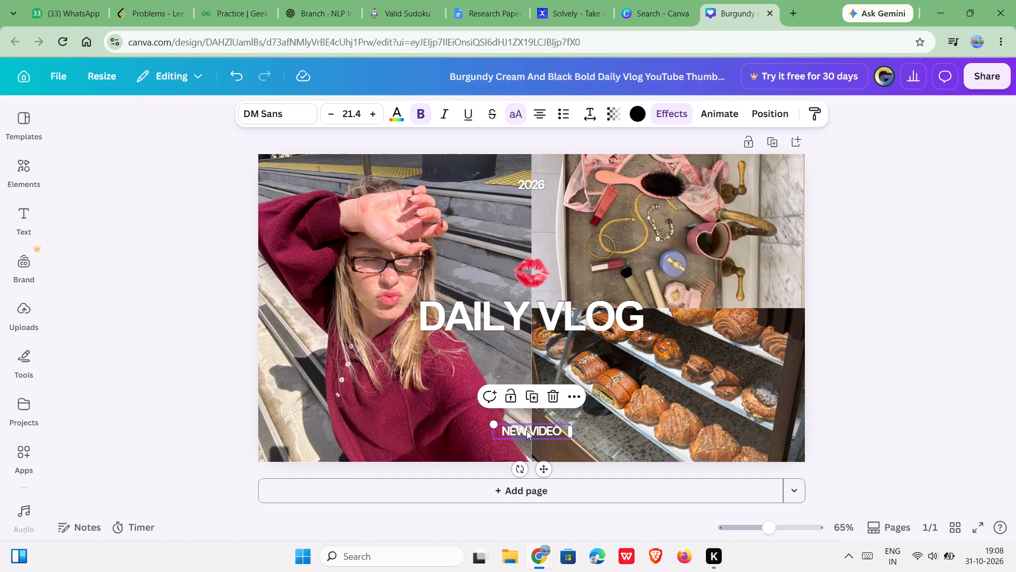
key(space)
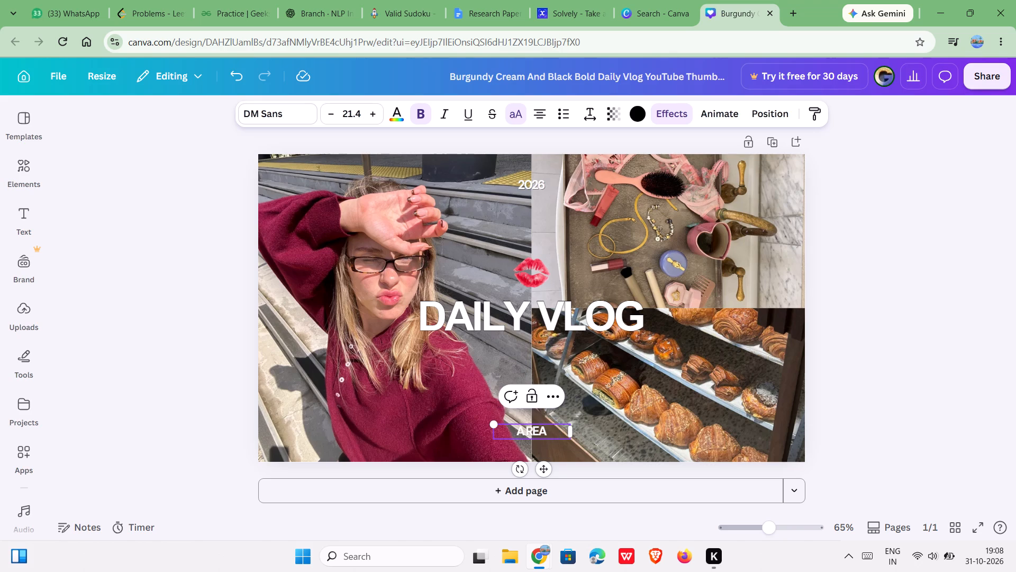
key(l)
key(BackSpace)
key(BackSpace)
key(BackSpace)
key(BackSpace)
text(lis)
text(tic)
key(space)
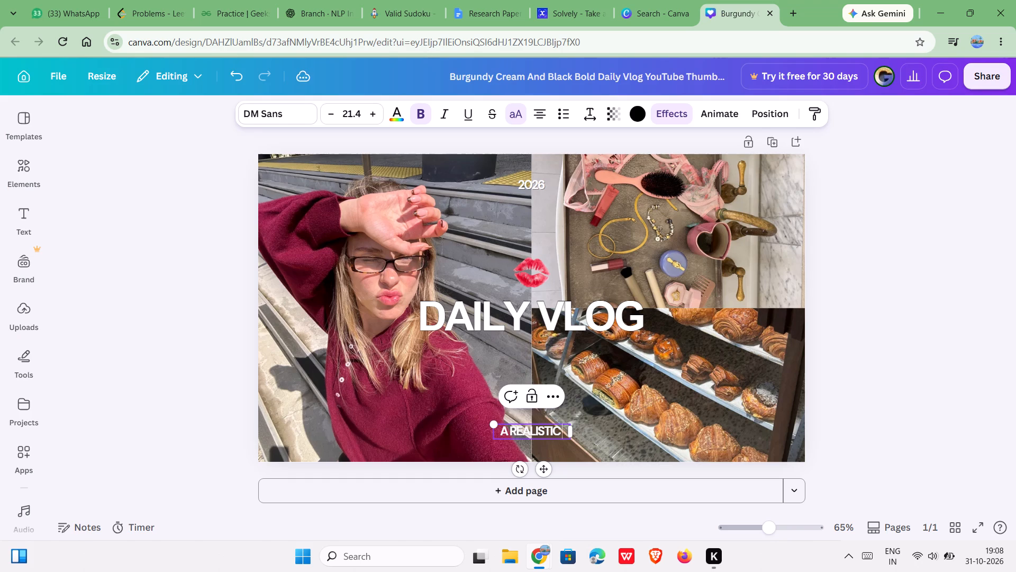
text(day)
key(space)
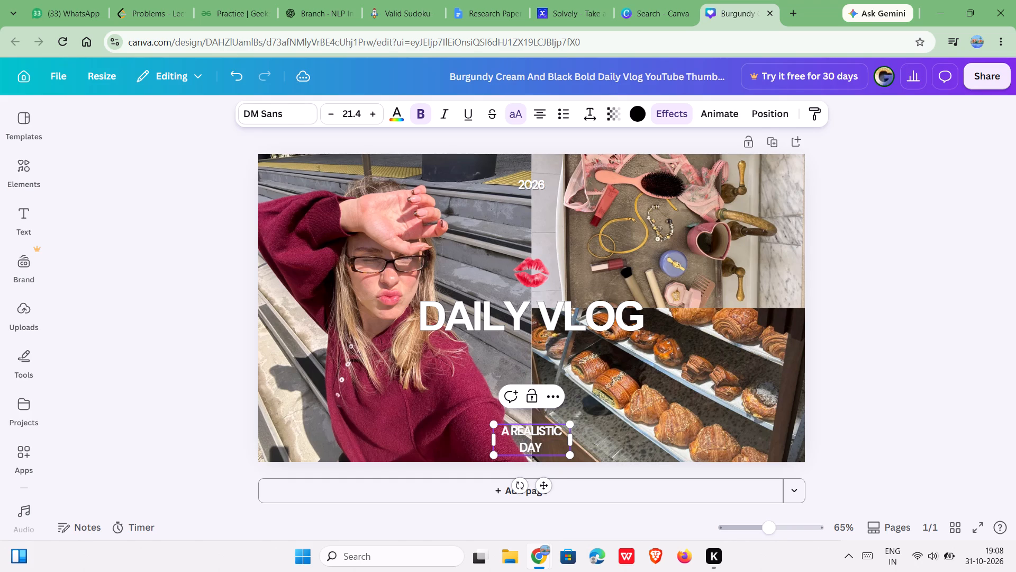
text(in th)
key(space)
text(e)
key(space)
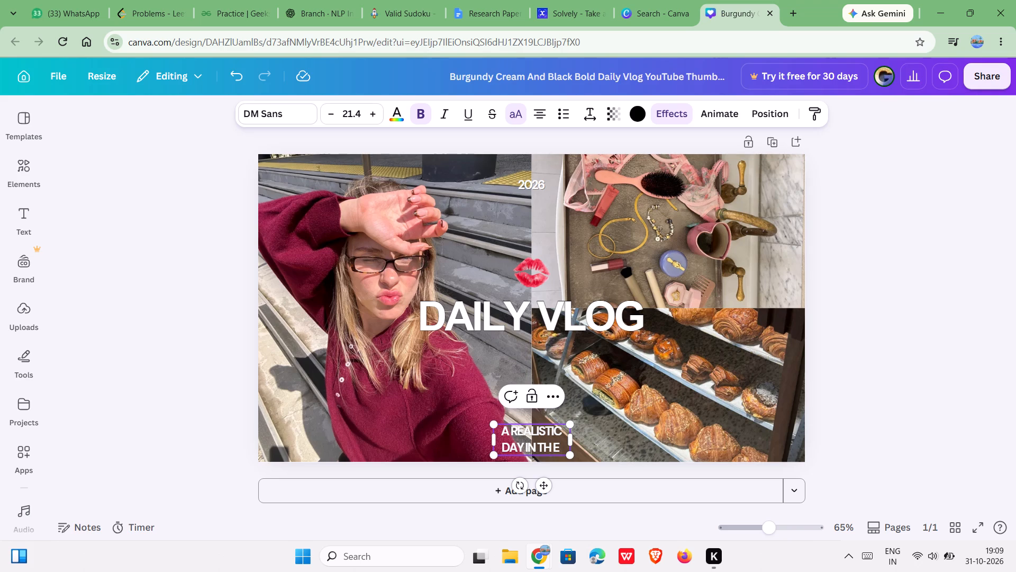
text(life)
key(space)
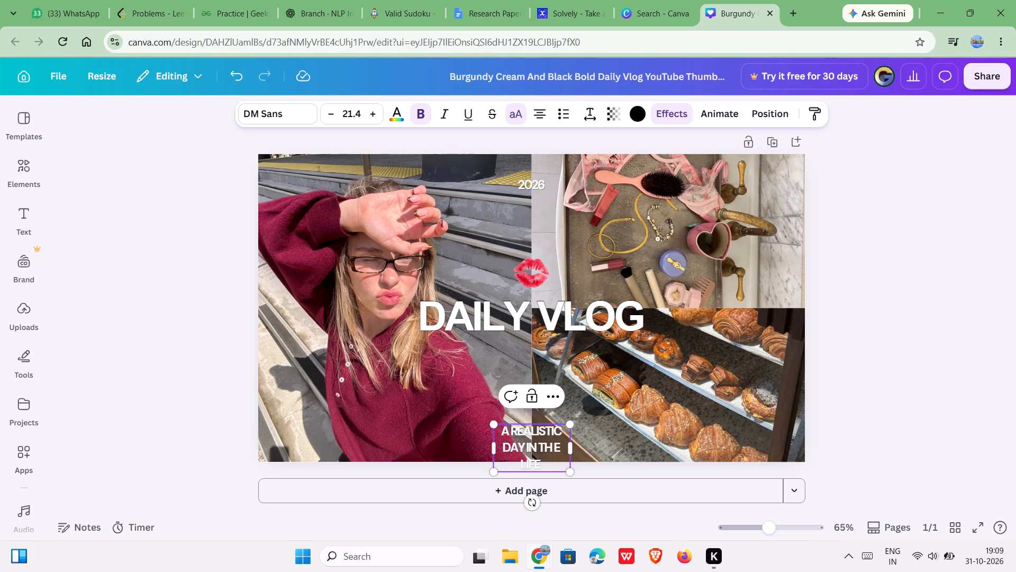
key(space)
text(of)
key(space)
text(4th)
key(space)
text(year)
key(space)
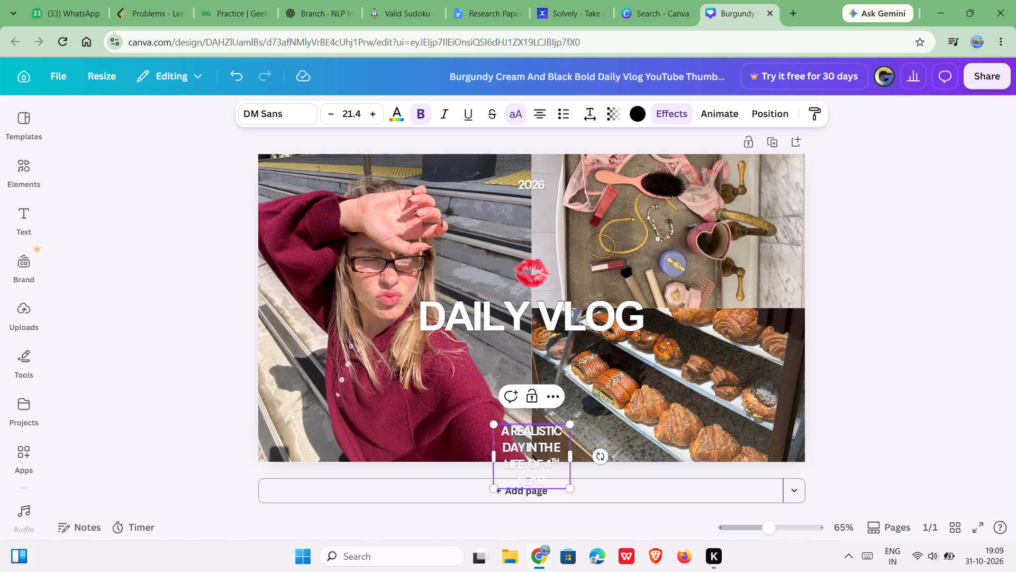
key(e)
text(ng)
text(ineering stud)
text(nt)
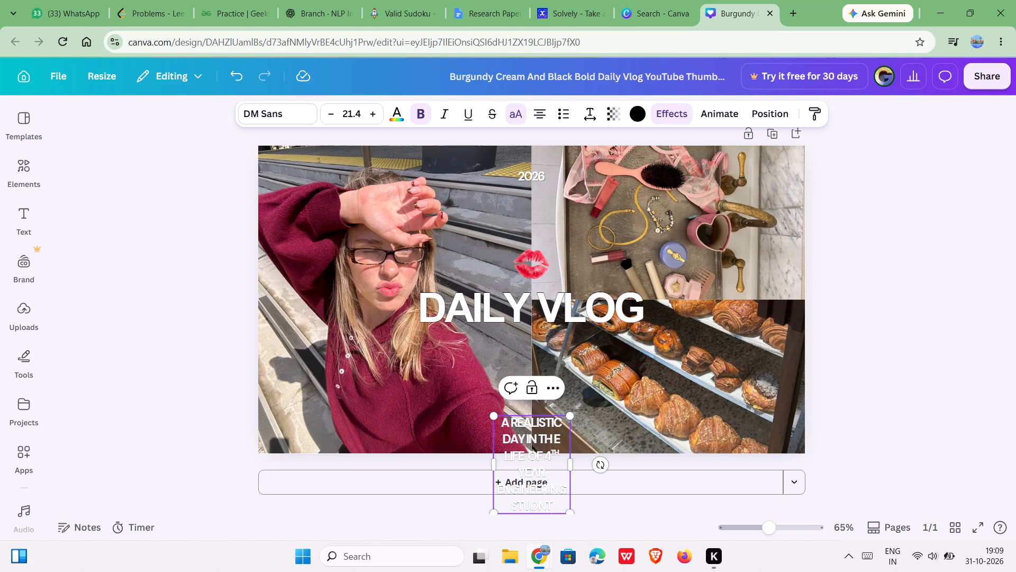
key(BackSpace)
key(BackSpace)
text(ent)
Widen the caption's text box so it fits on two lines and reposition it near the bottom centre of the thumbnail.
drag(576, 467, 695, 423)
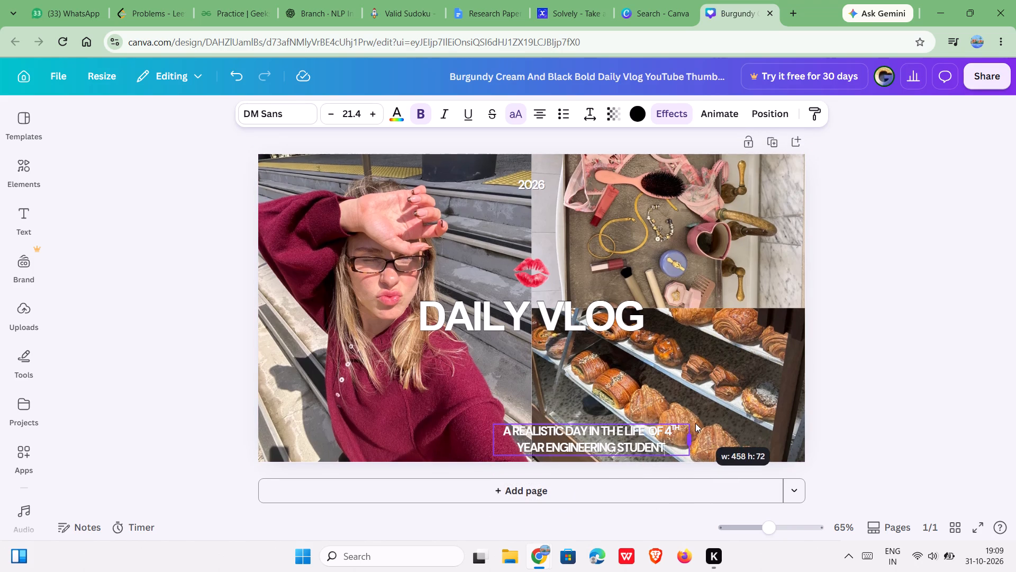
drag(695, 423, 703, 422)
drag(603, 443, 540, 443)
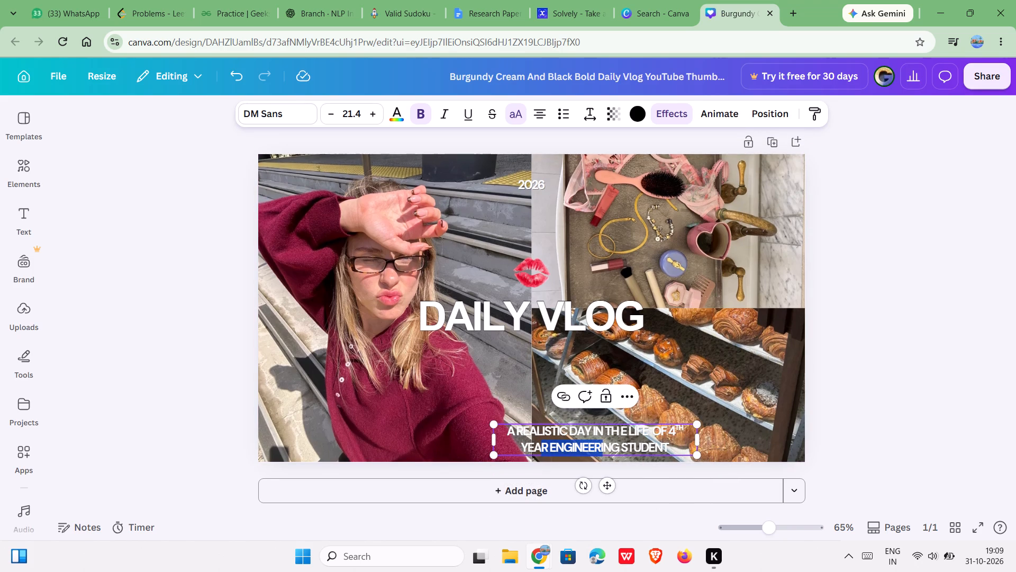
drag(607, 484, 560, 482)
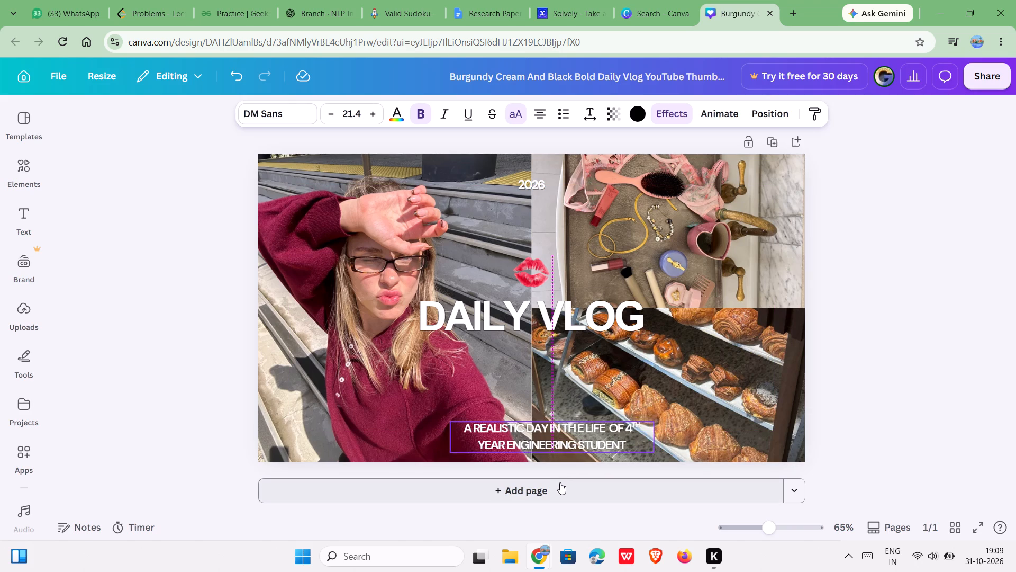
drag(560, 482, 554, 484)
Add an extra space before "ENGINEERING" and before "STUDENT" in the caption's second line.
click(523, 437)
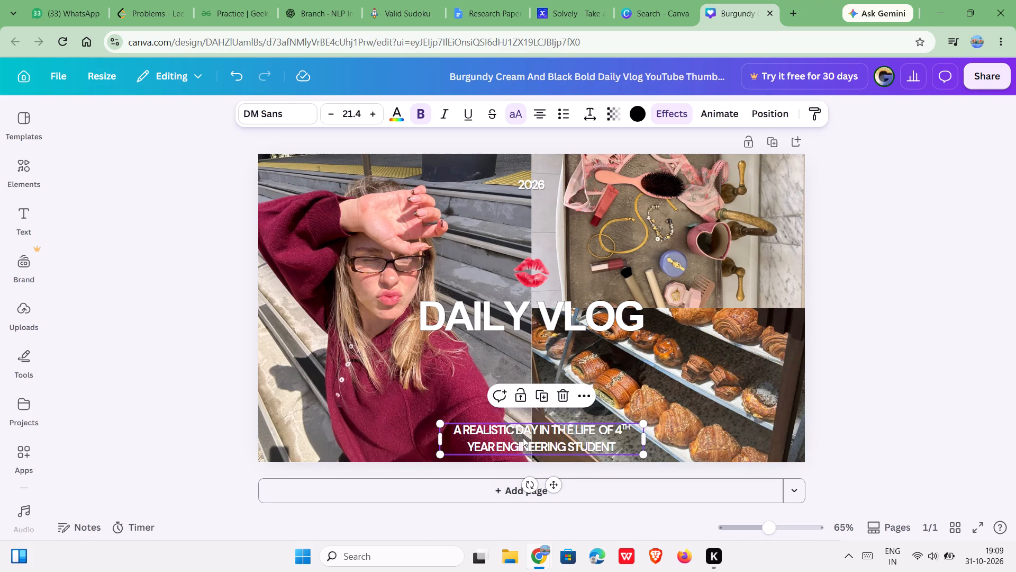
click(494, 448)
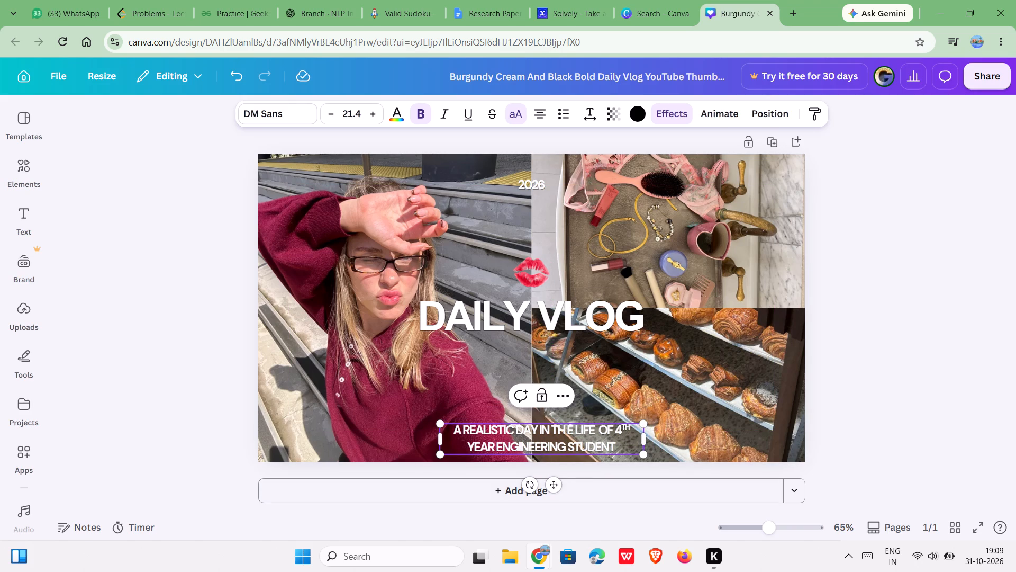
key(space)
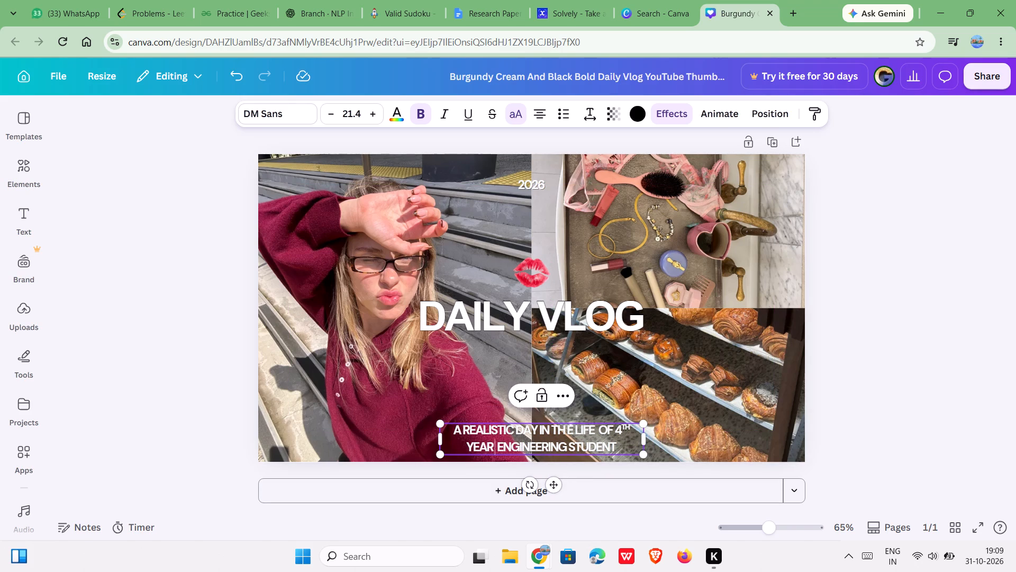
click(566, 446)
key(space)
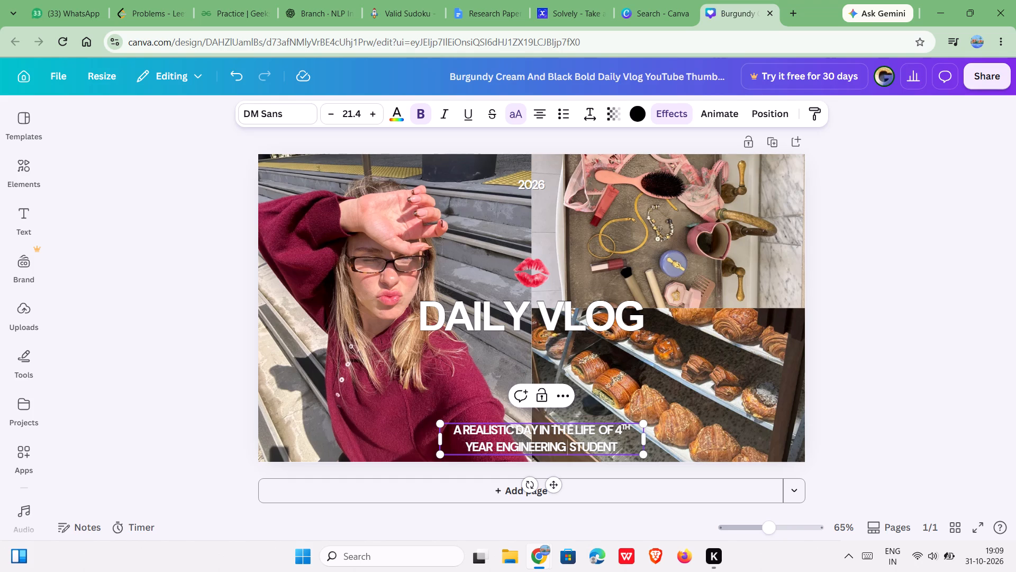
Remove bold from the whole bottom caption and reduce its font size to 18.4.
drag(622, 449, 458, 431)
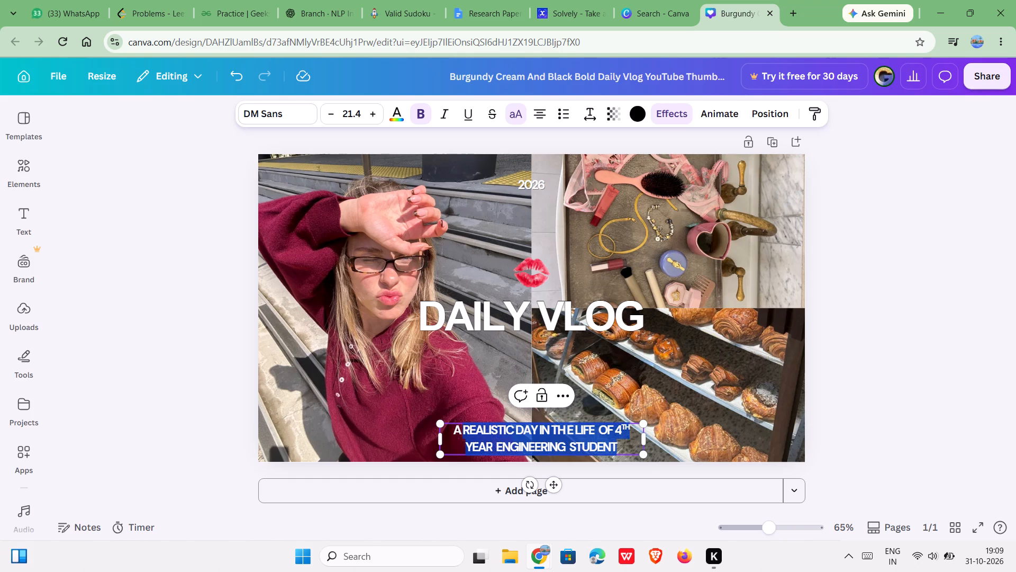
drag(458, 431, 450, 429)
click(418, 115)
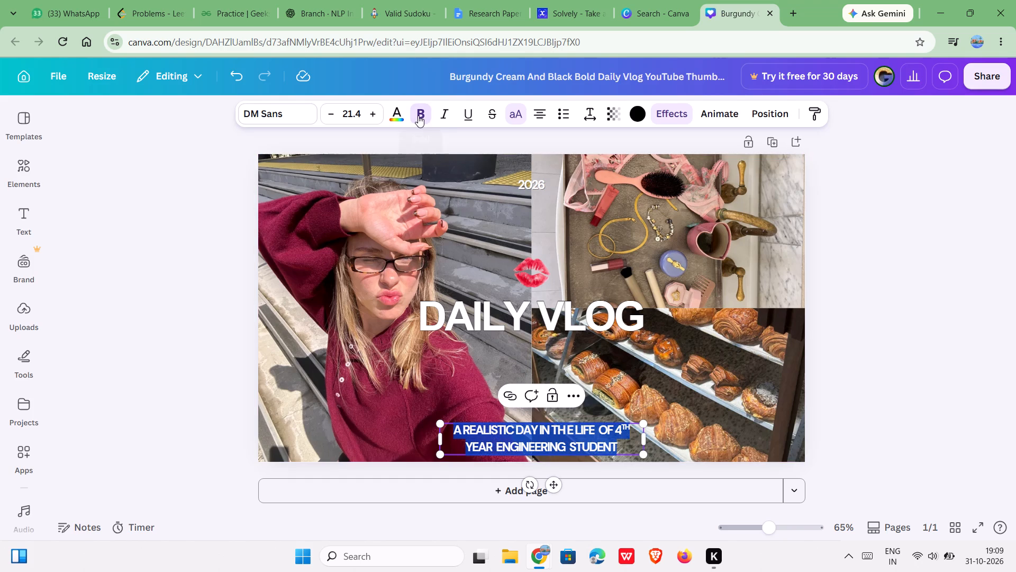
click(333, 115)
double_click(333, 115)
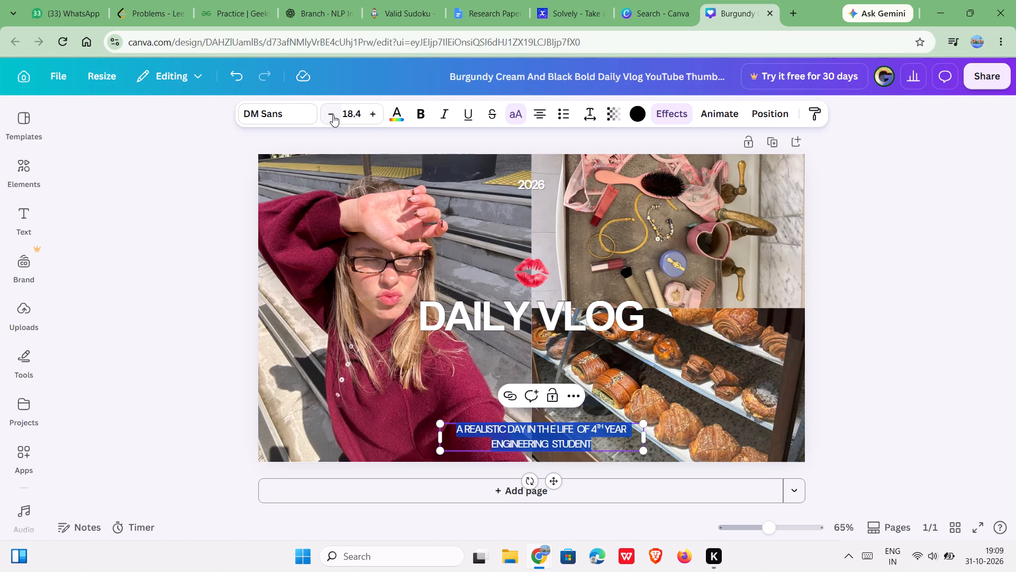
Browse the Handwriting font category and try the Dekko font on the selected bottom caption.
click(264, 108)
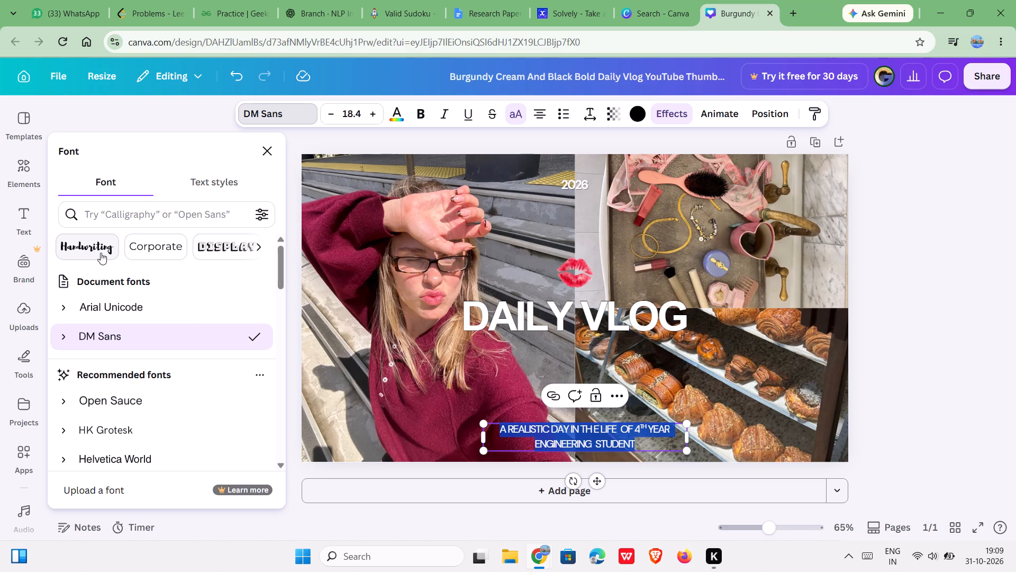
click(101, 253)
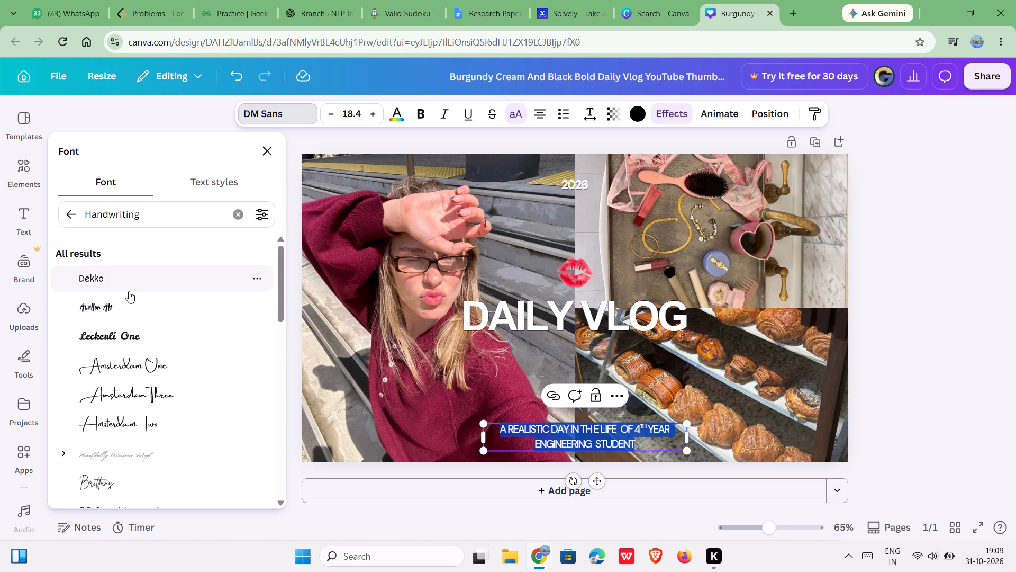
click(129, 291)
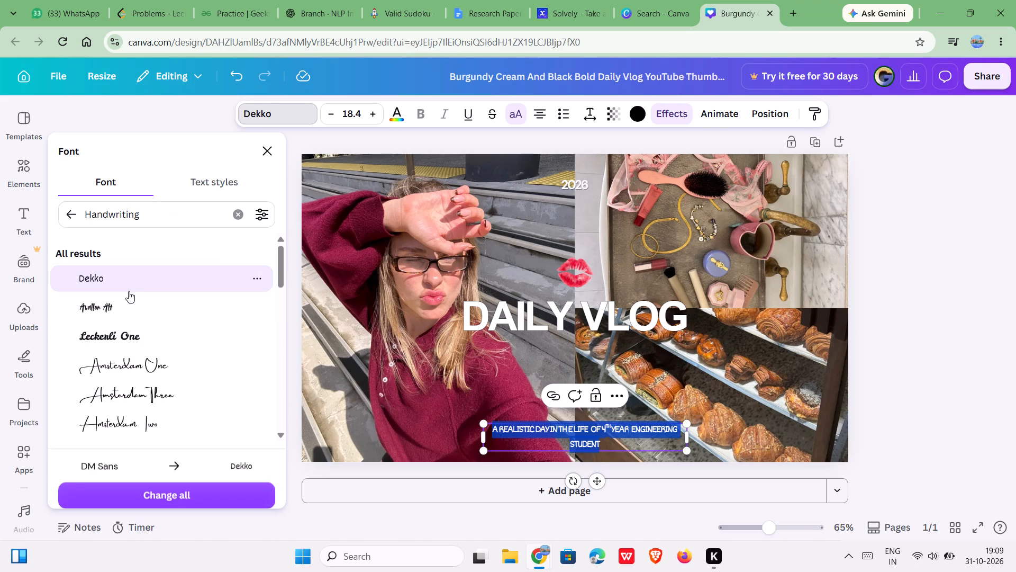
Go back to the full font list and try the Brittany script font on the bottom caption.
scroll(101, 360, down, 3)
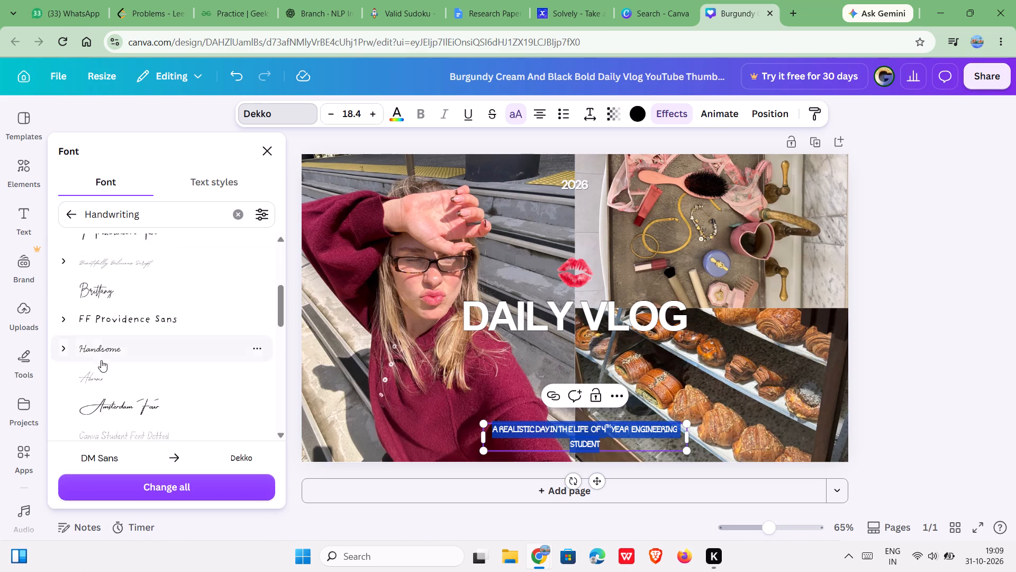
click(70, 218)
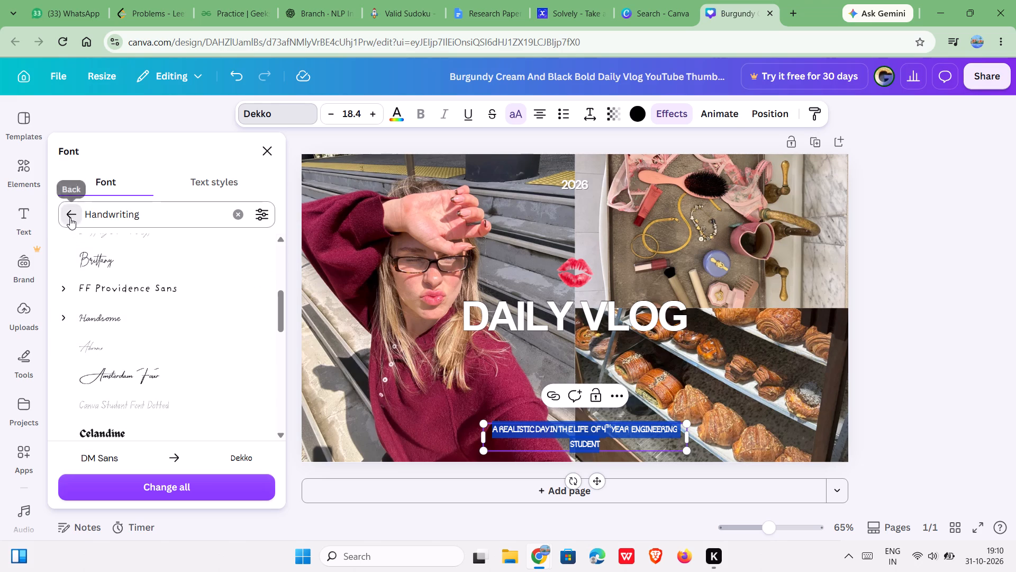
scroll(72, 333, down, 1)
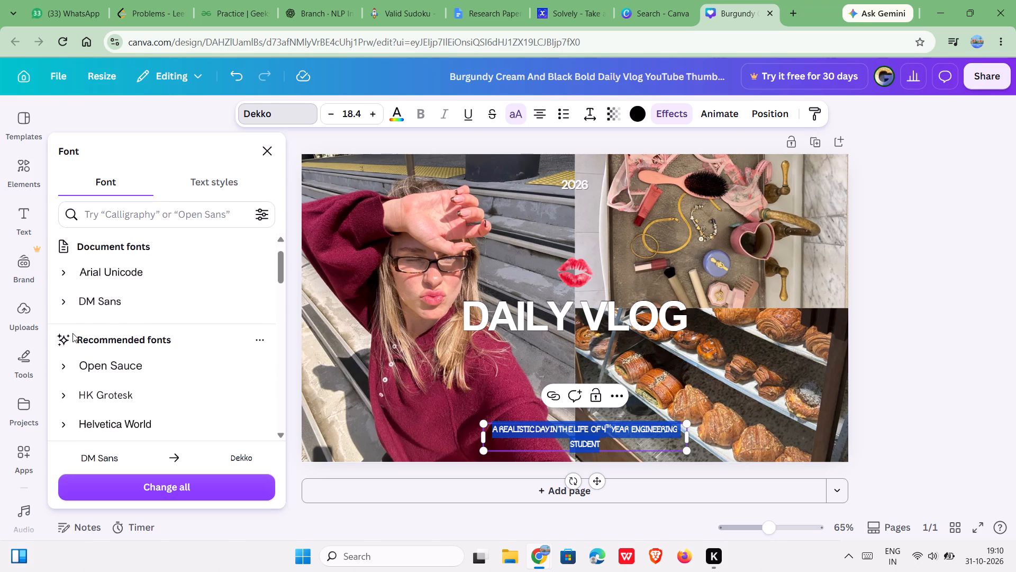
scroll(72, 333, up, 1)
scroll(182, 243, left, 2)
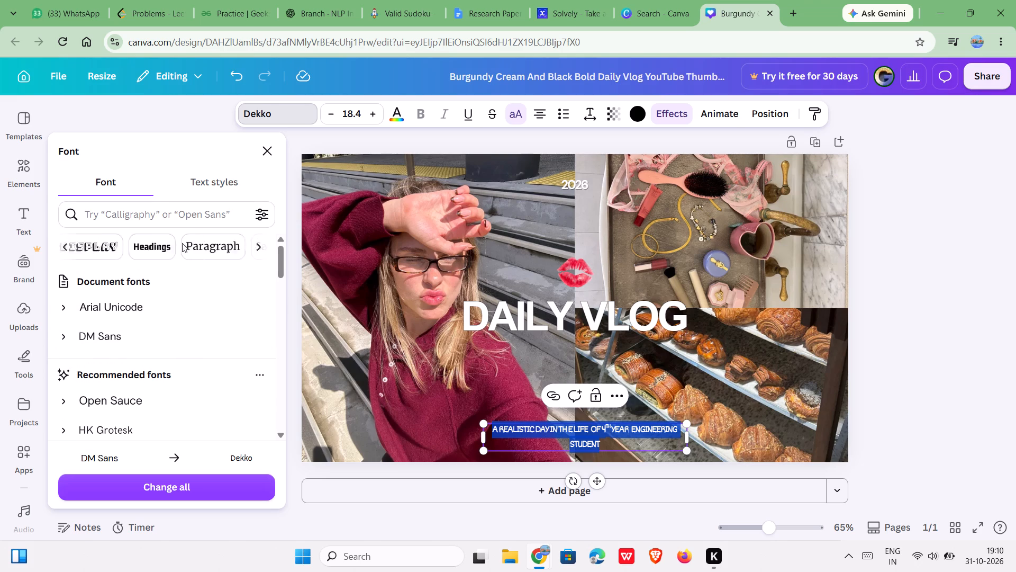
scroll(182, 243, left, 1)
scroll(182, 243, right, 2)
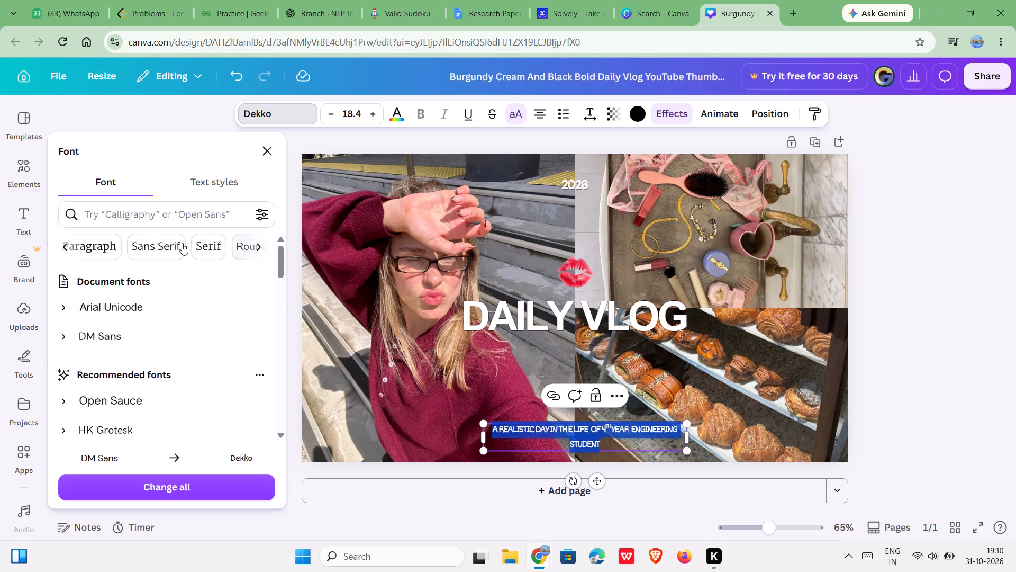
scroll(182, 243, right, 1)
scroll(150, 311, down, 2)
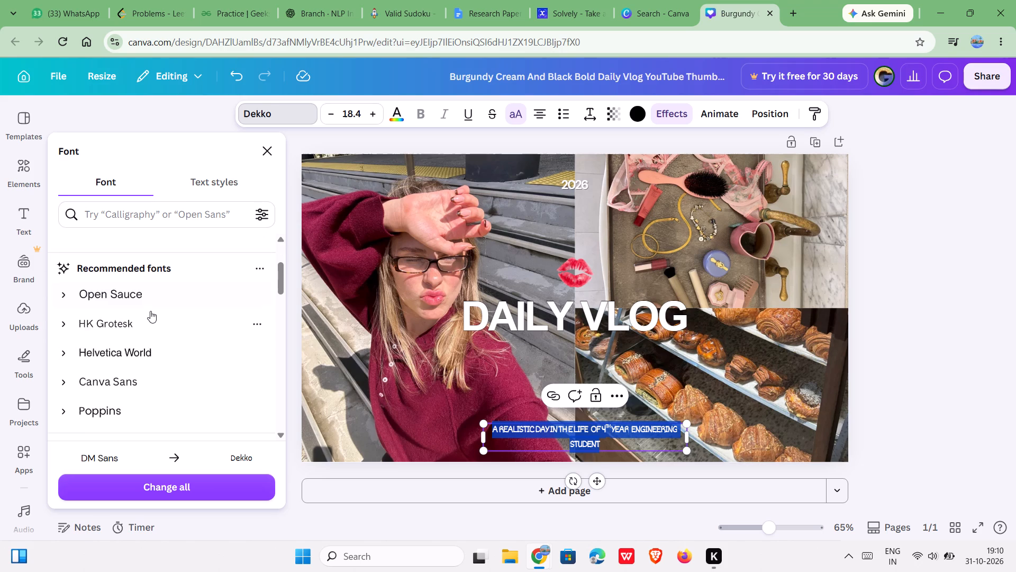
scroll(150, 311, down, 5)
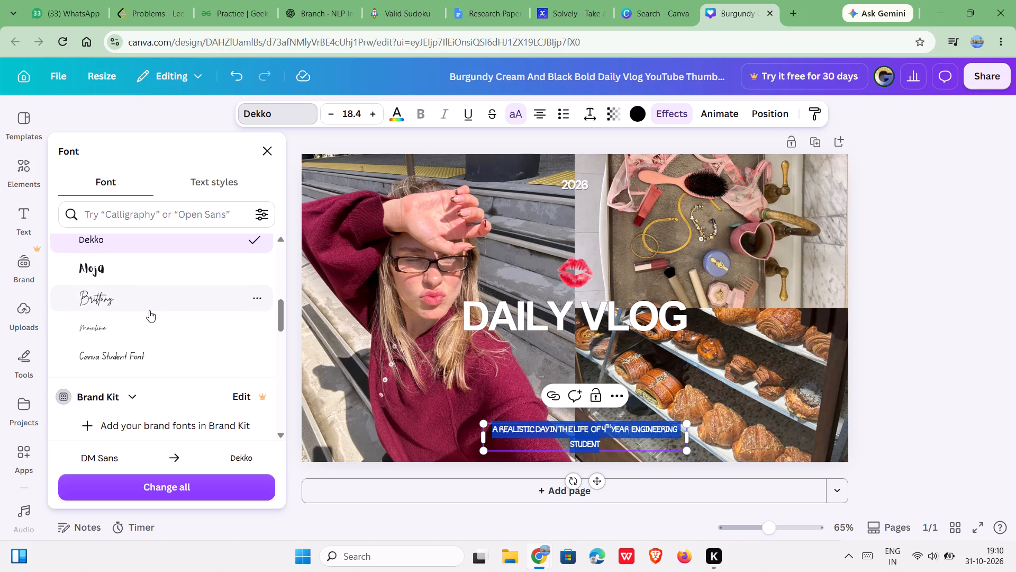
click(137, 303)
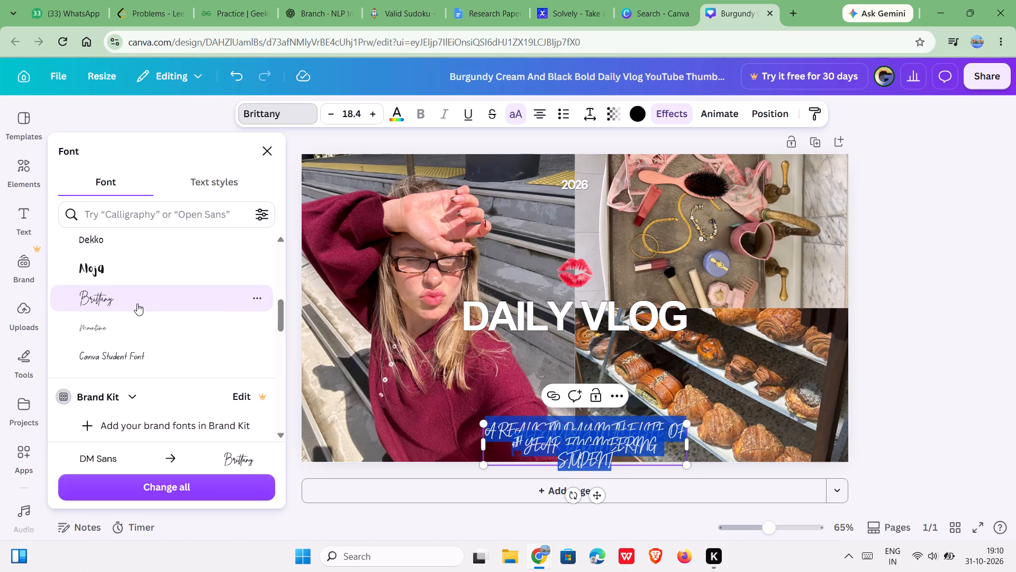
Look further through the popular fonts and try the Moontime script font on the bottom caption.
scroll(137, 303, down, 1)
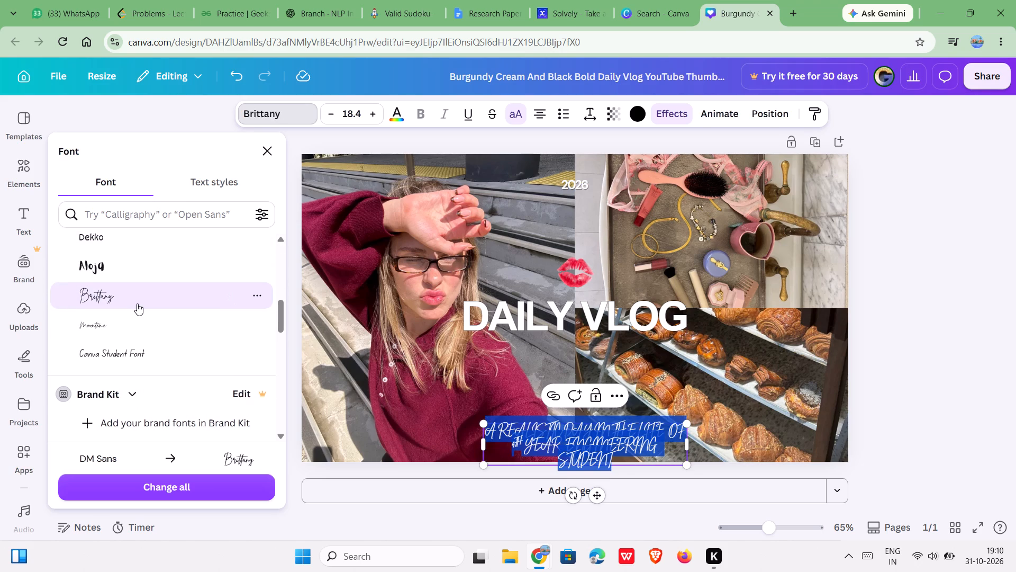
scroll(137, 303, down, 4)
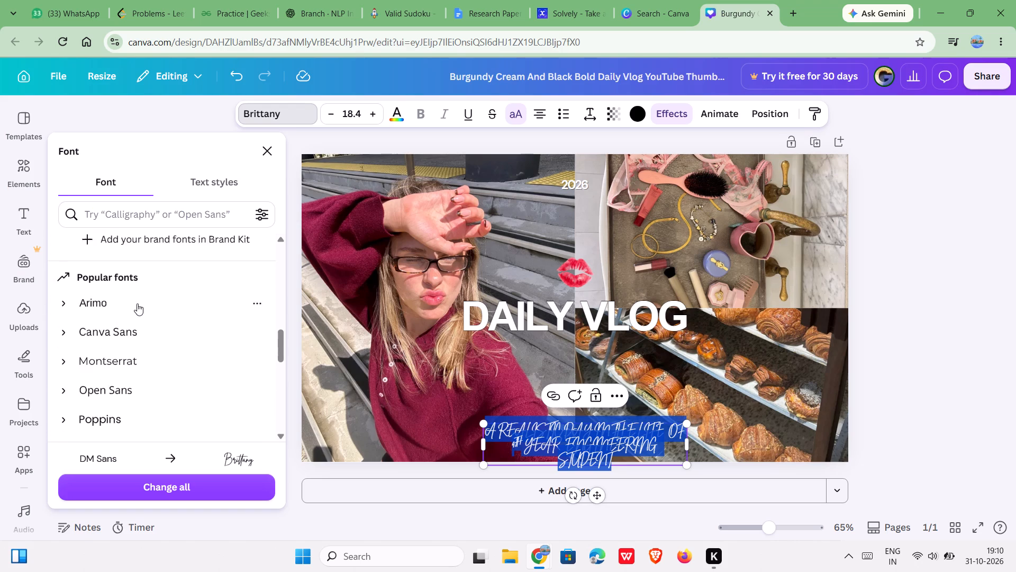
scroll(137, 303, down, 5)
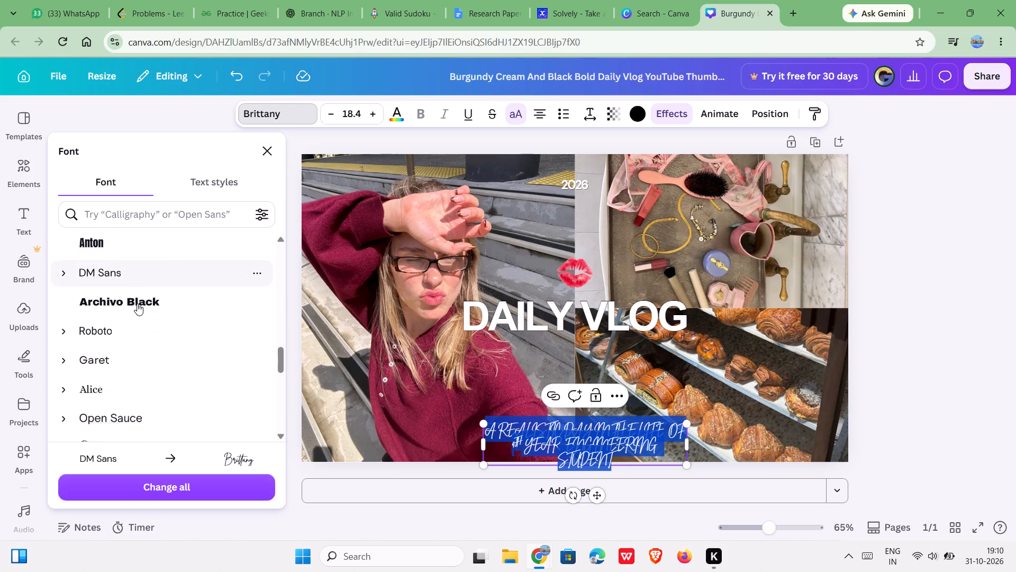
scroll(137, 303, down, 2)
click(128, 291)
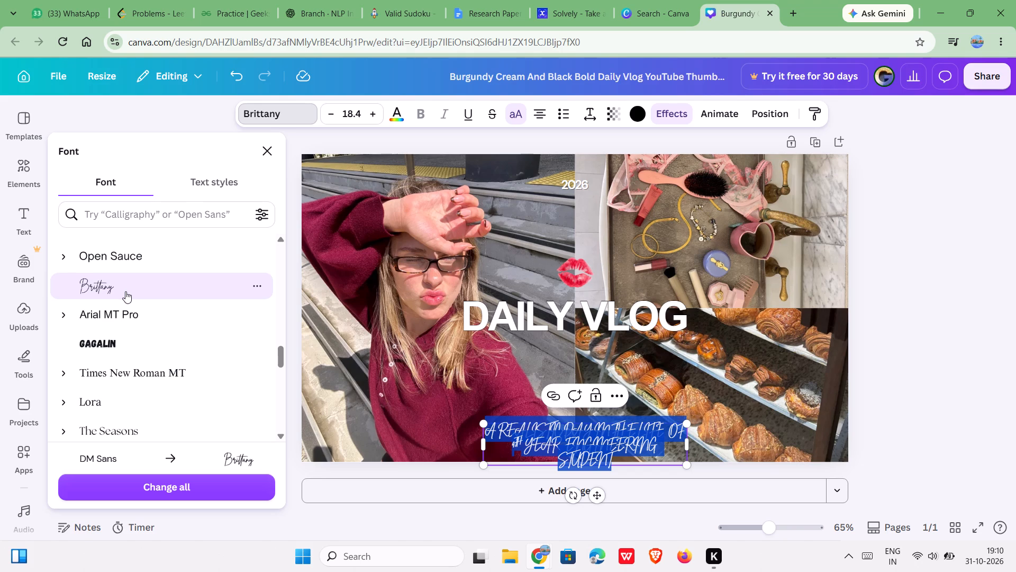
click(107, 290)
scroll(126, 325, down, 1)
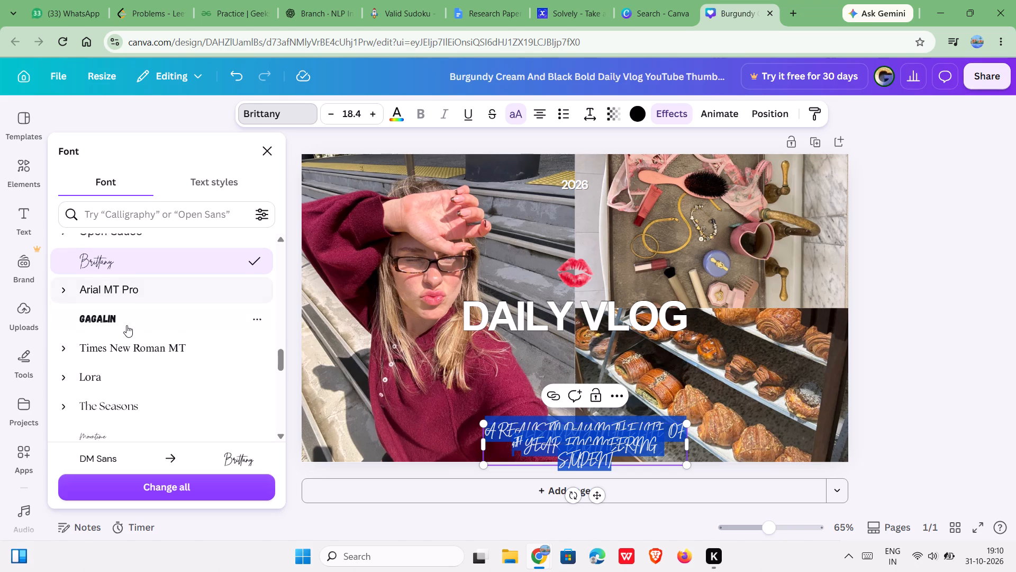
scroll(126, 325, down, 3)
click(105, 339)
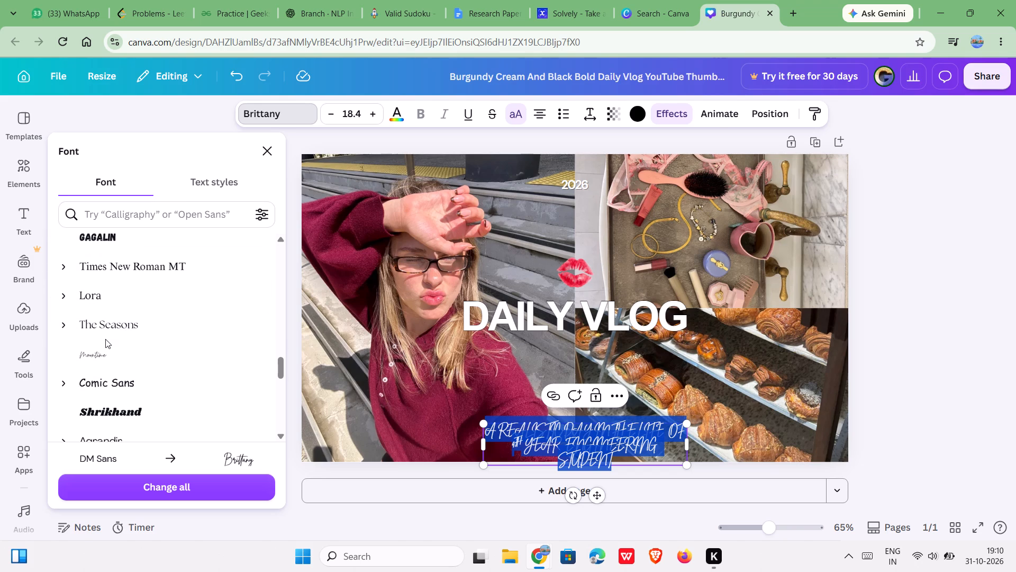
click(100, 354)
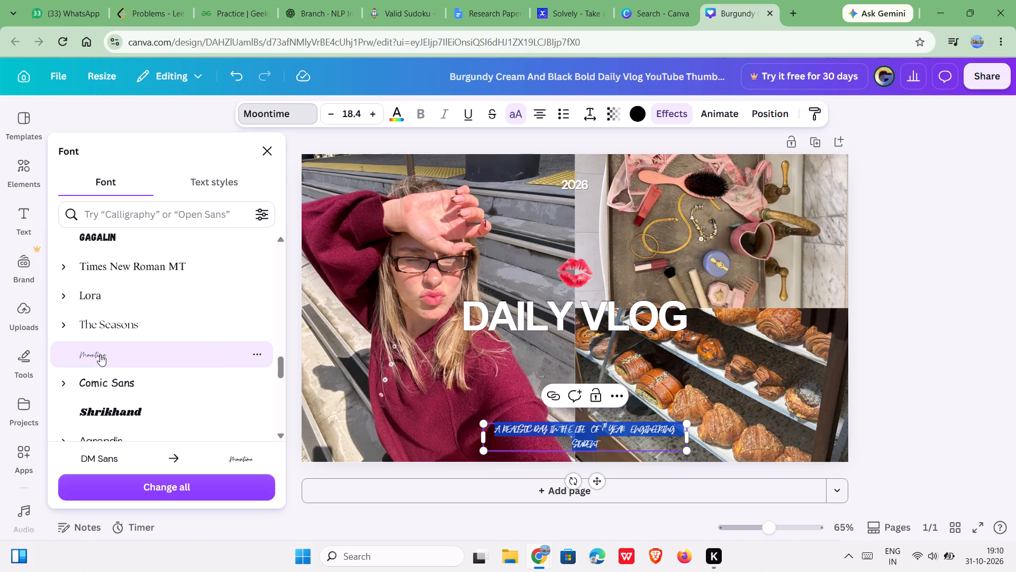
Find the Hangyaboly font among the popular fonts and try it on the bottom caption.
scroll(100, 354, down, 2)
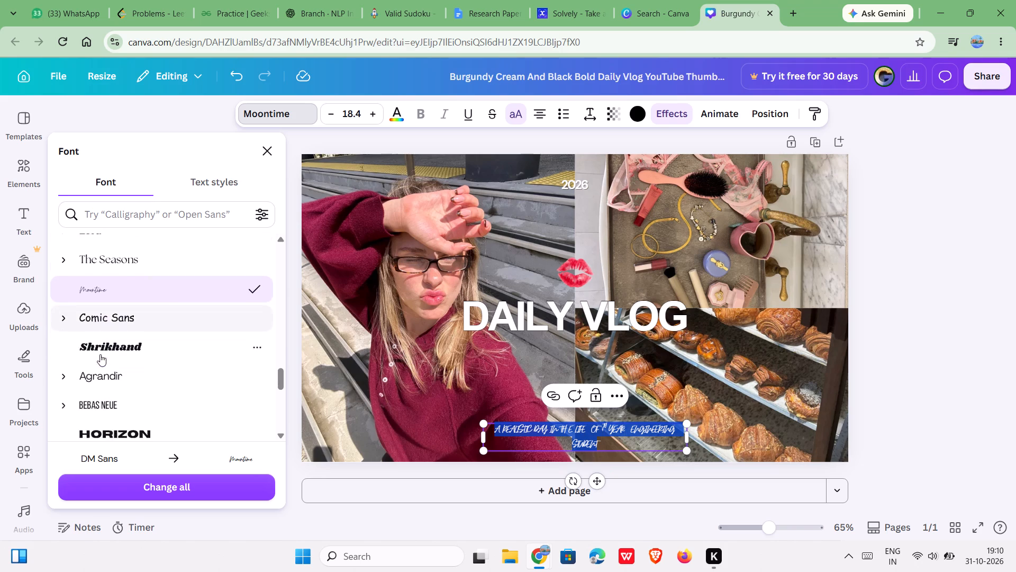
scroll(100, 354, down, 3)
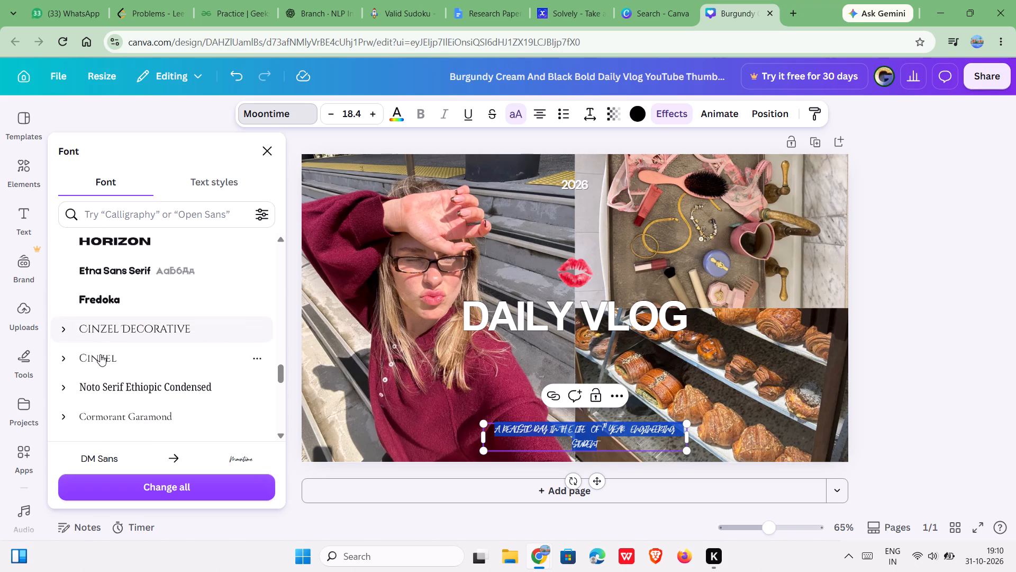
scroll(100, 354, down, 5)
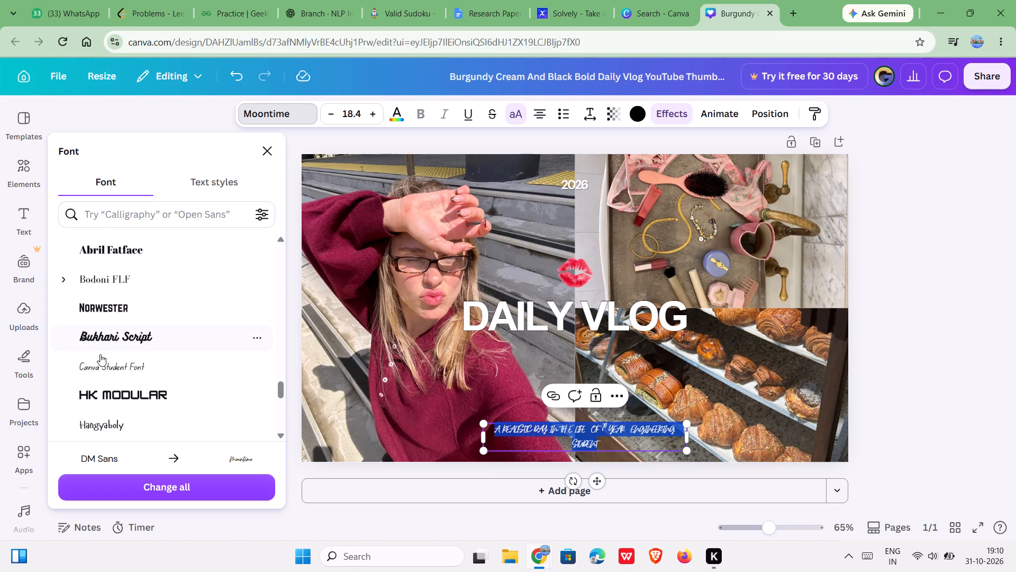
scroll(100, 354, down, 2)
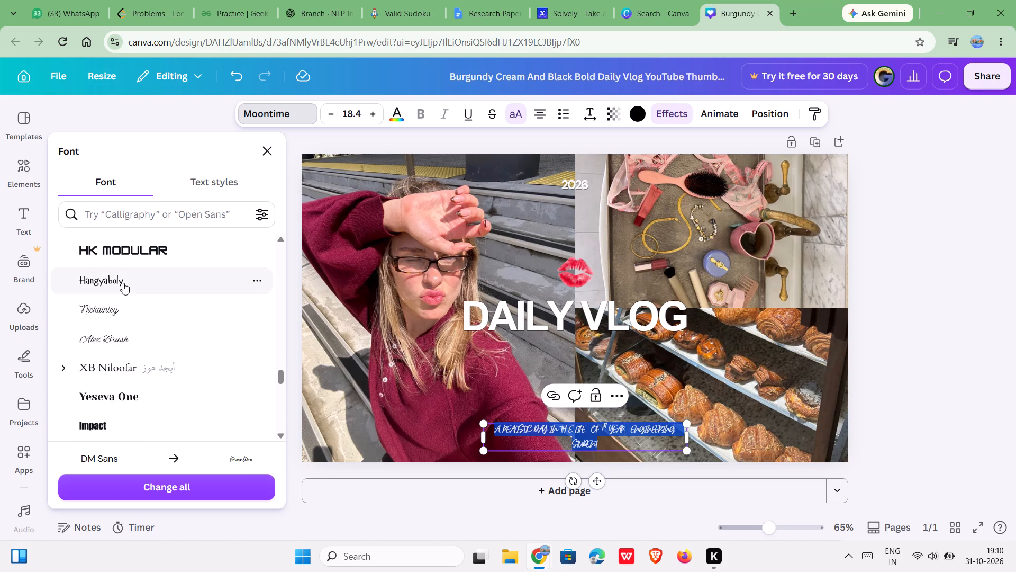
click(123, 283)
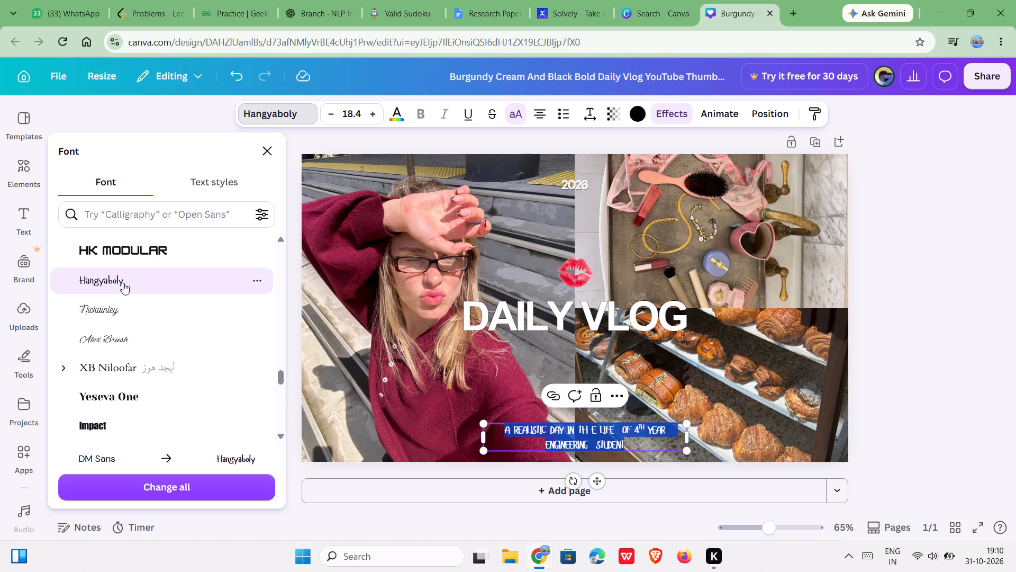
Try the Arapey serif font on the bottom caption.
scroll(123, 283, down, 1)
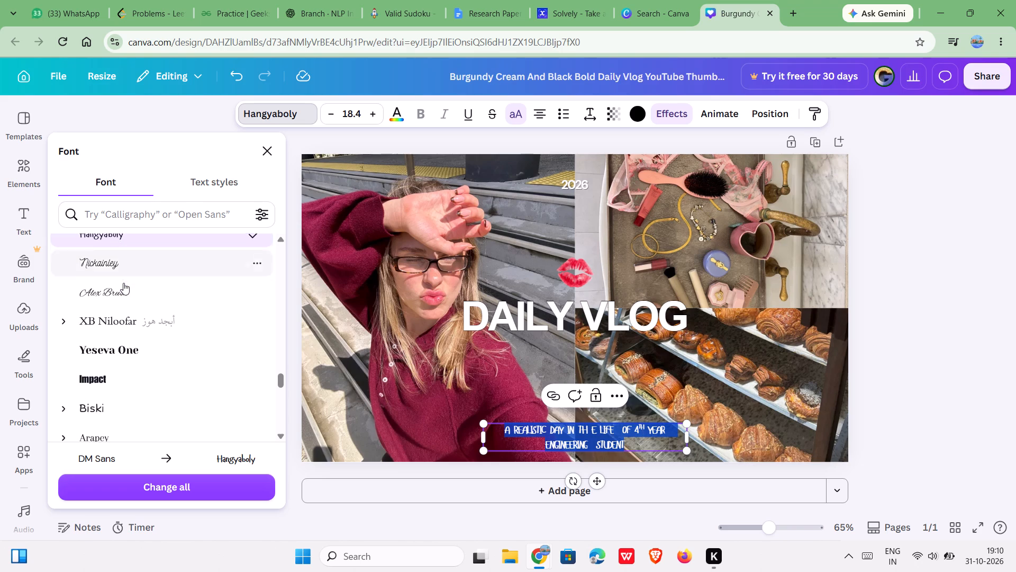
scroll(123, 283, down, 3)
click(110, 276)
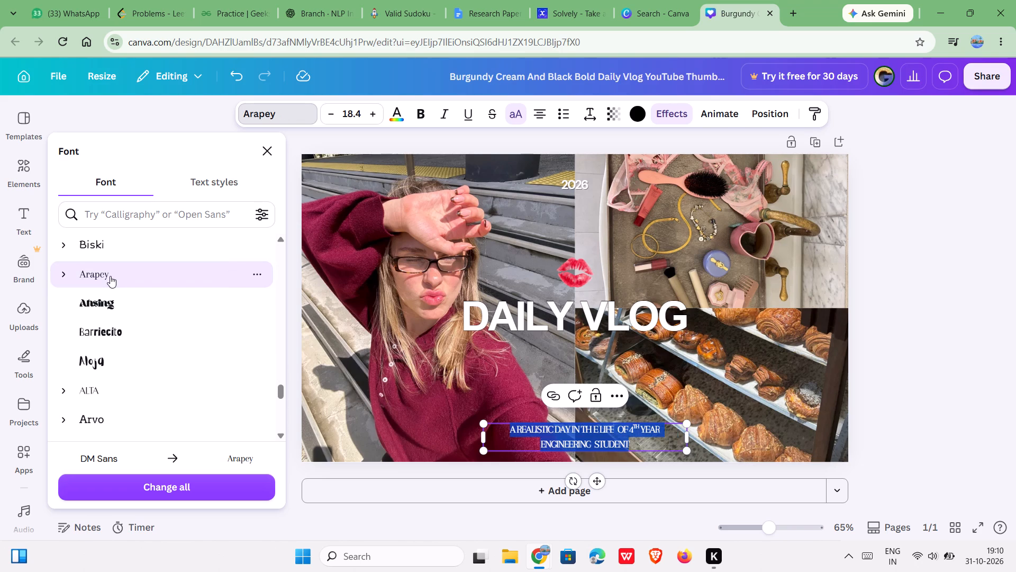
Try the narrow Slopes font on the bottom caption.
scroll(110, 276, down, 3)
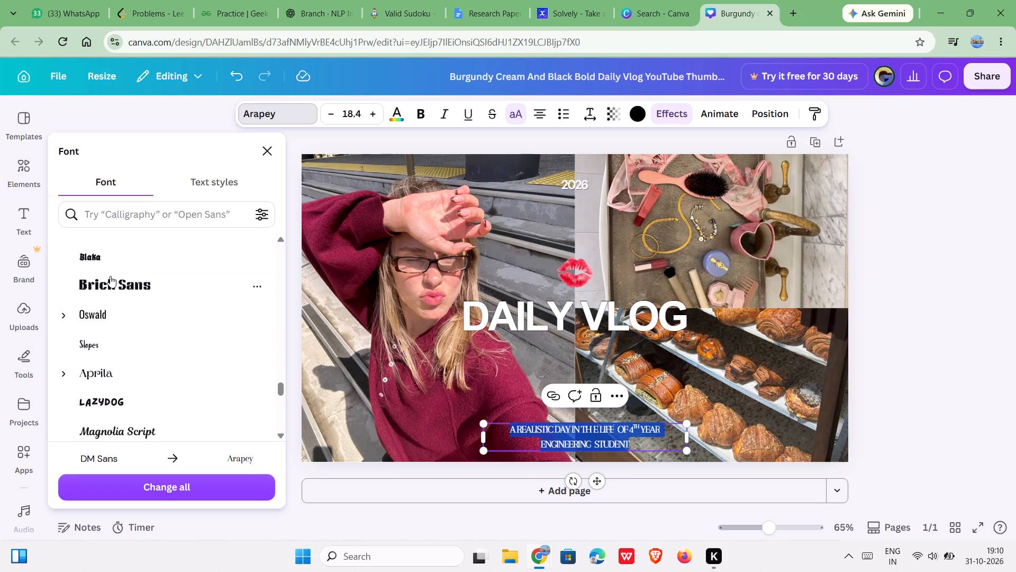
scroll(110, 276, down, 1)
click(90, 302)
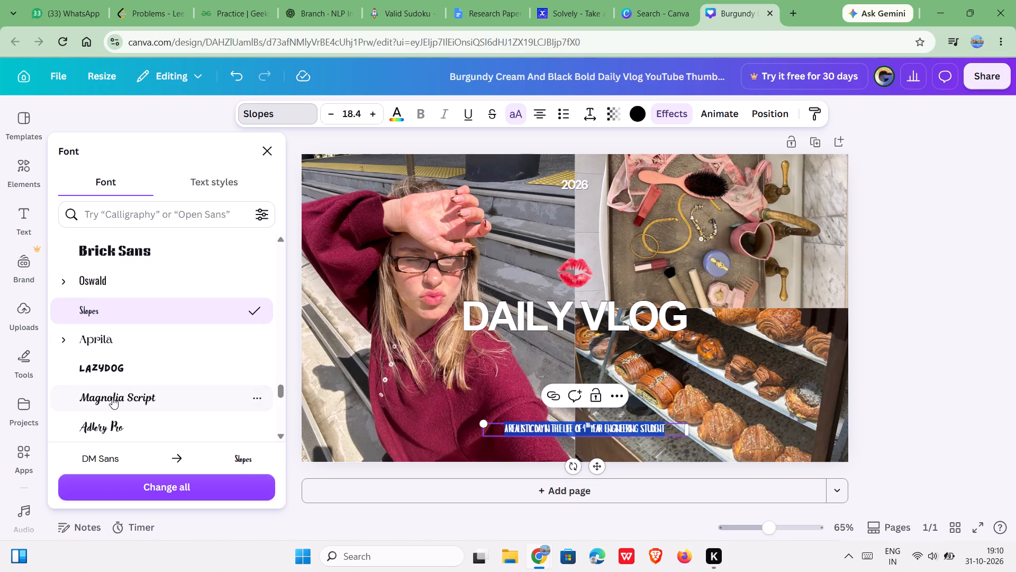
Set the bottom caption's font to Adlery Pro.
click(102, 417)
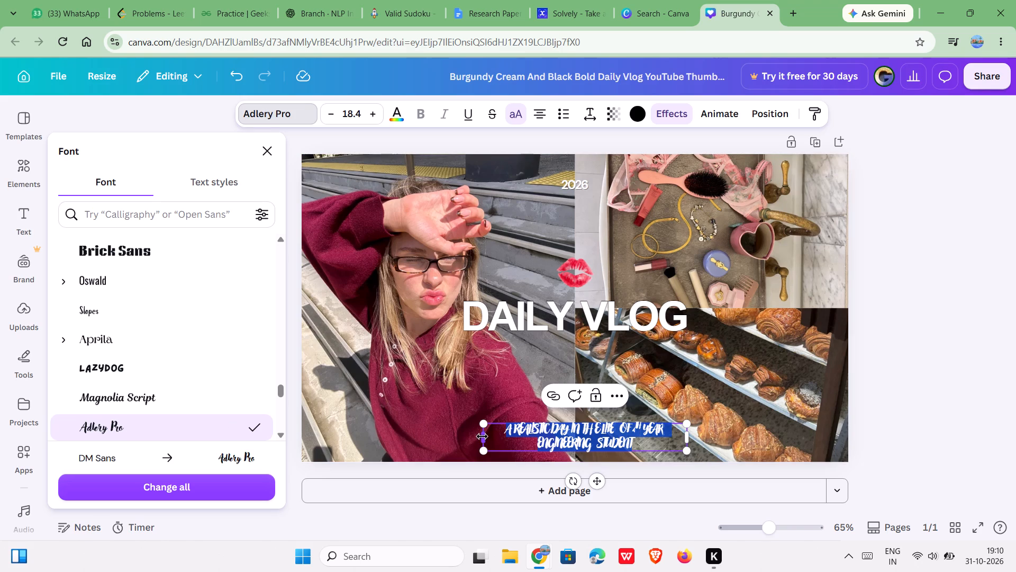
Widen the bottom caption's text box by extending its left edge so the text fits on one line.
drag(482, 436, 401, 440)
Browse the full font list for an alternative font for the bottom caption.
scroll(125, 402, down, 1)
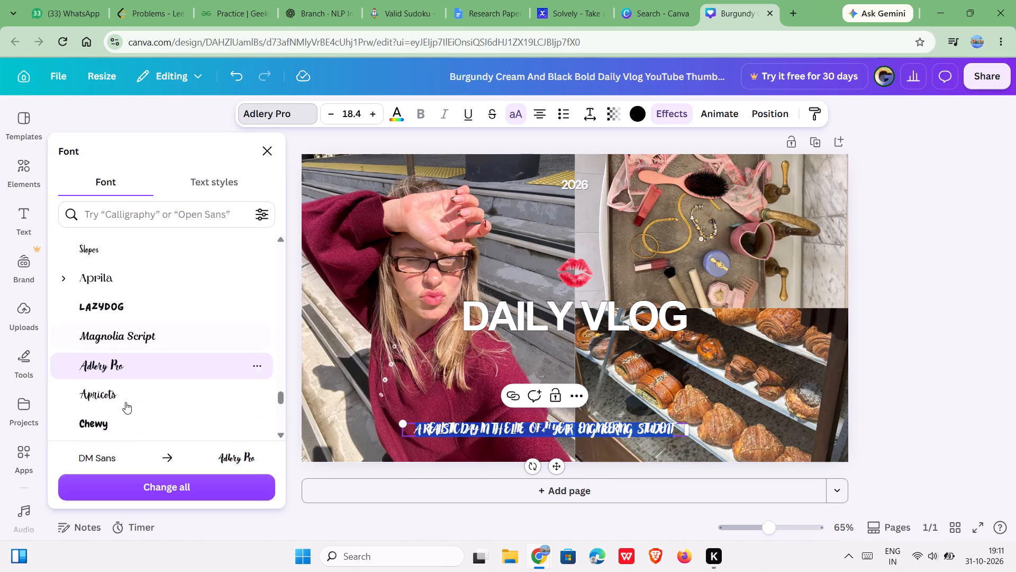
scroll(125, 402, down, 3)
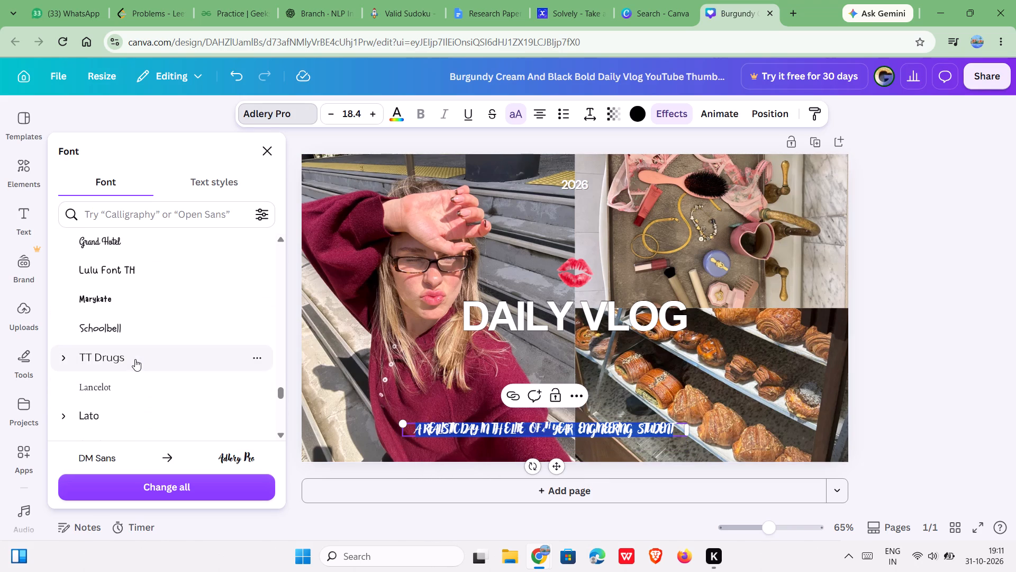
scroll(135, 359, down, 4)
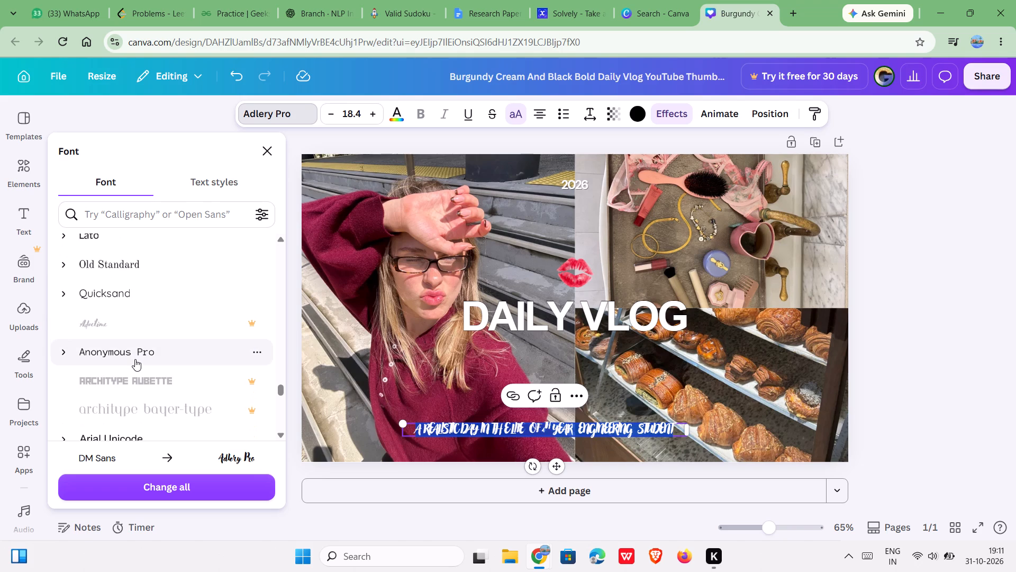
scroll(135, 359, down, 1)
scroll(135, 359, up, 19)
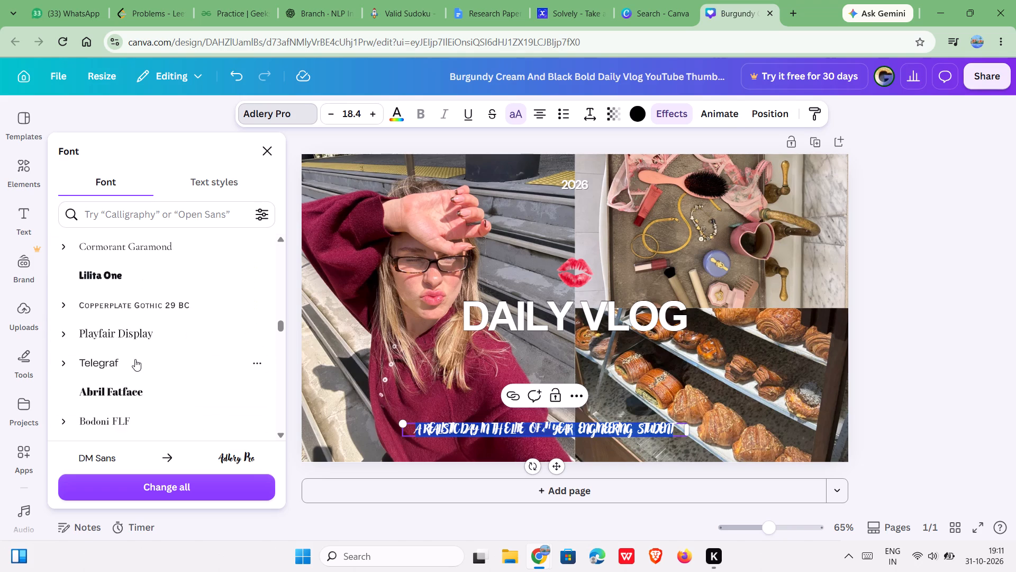
scroll(135, 359, up, 20)
scroll(135, 359, up, 4)
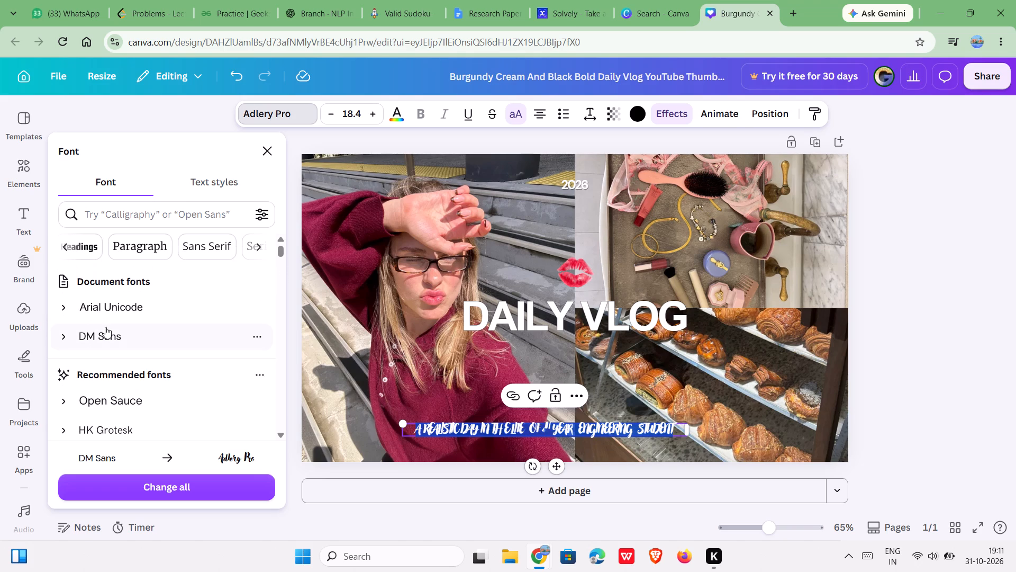
Filter the font list to the Handwriting category for the bottom caption.
scroll(102, 245, right, 2)
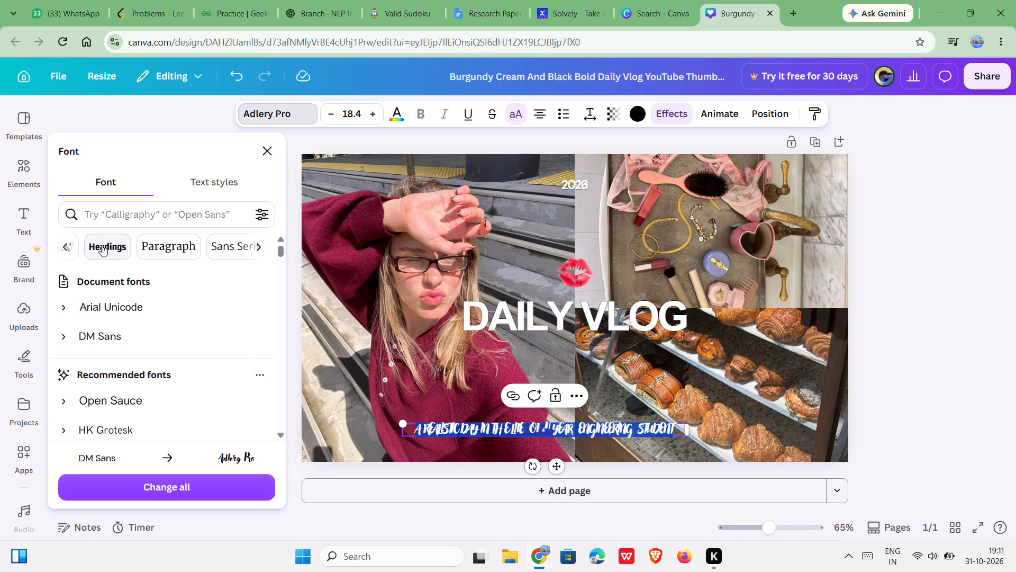
scroll(102, 245, right, 4)
click(85, 240)
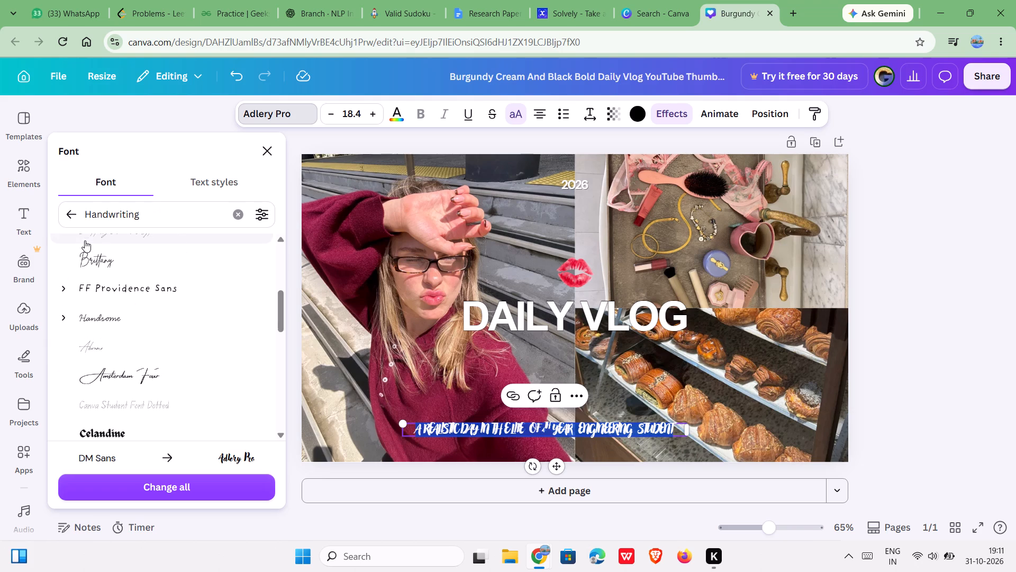
scroll(92, 270, up, 6)
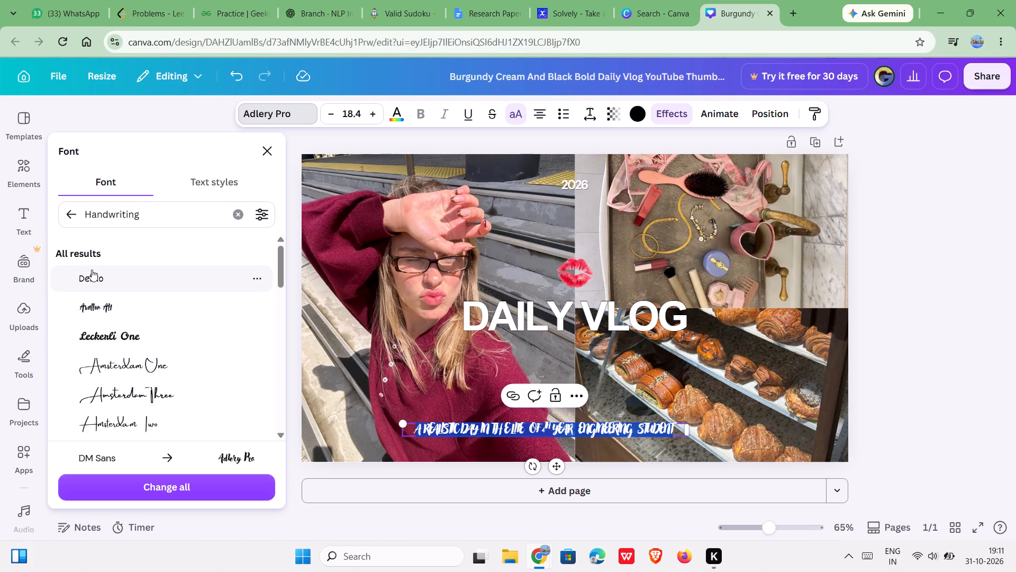
scroll(92, 270, up, 3)
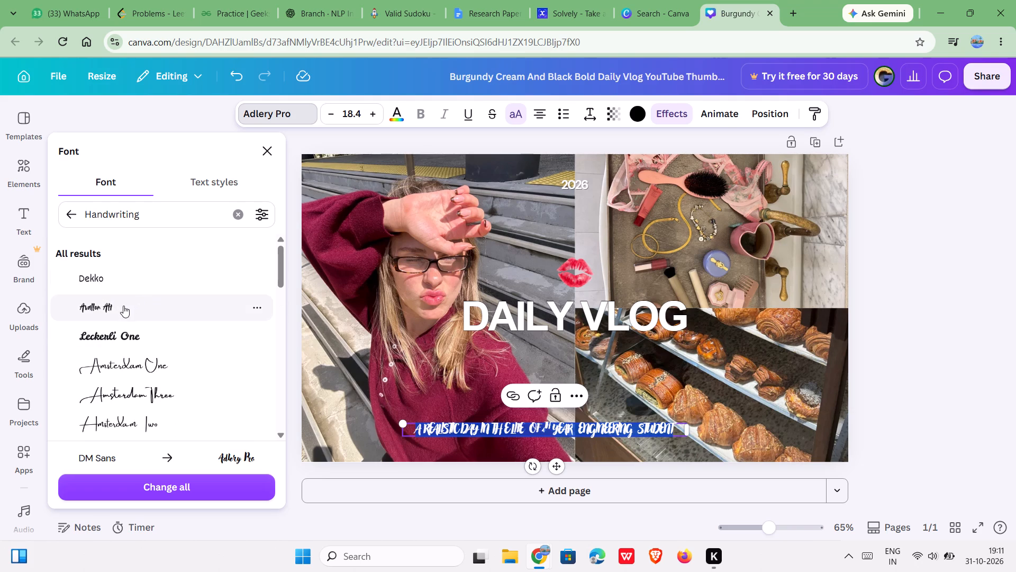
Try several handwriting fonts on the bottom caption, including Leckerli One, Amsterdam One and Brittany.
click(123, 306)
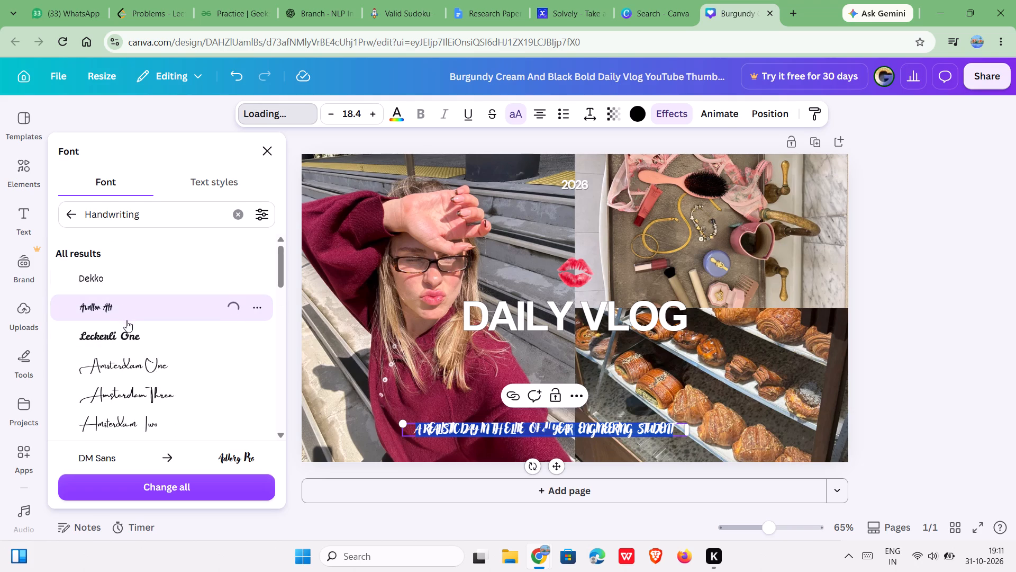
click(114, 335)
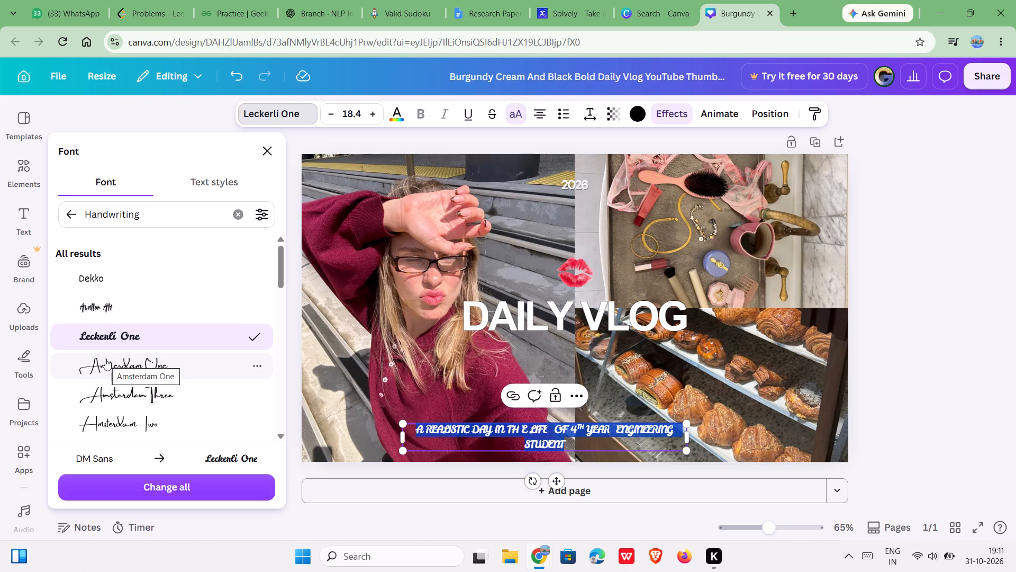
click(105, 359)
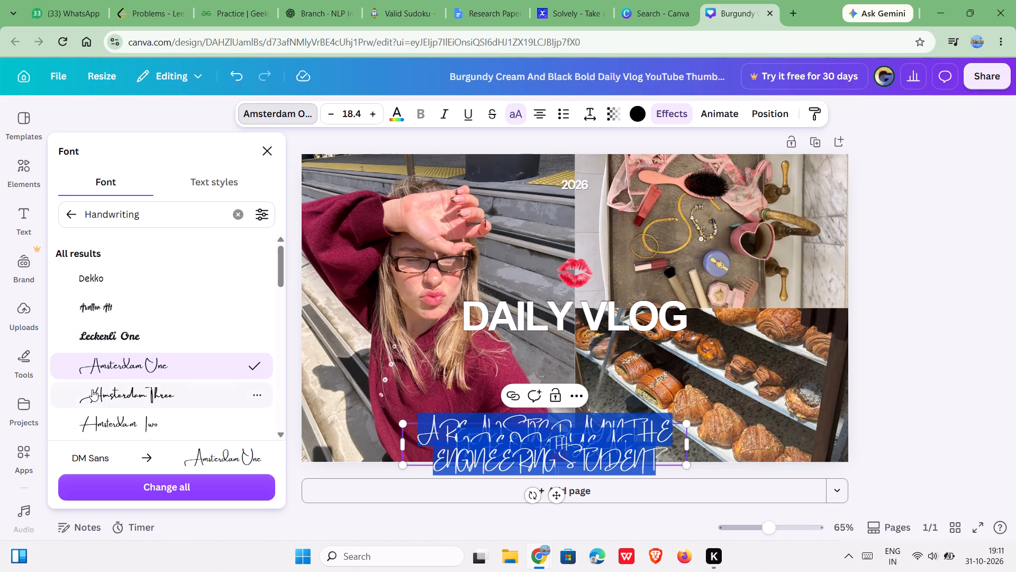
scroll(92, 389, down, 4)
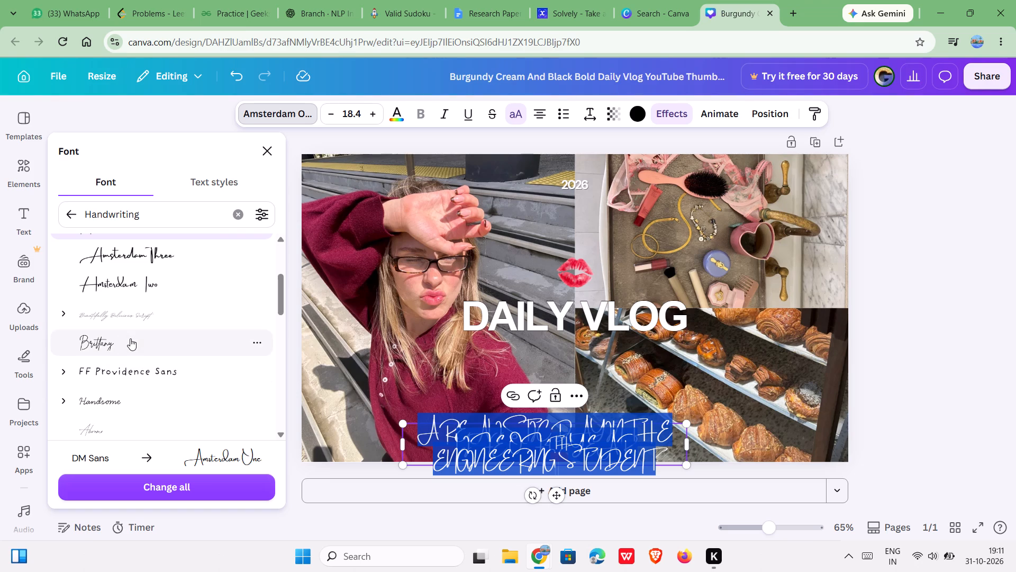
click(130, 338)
Compare FF Providence Sans with Handsome on the bottom caption and settle on FF Providence Sans.
click(120, 374)
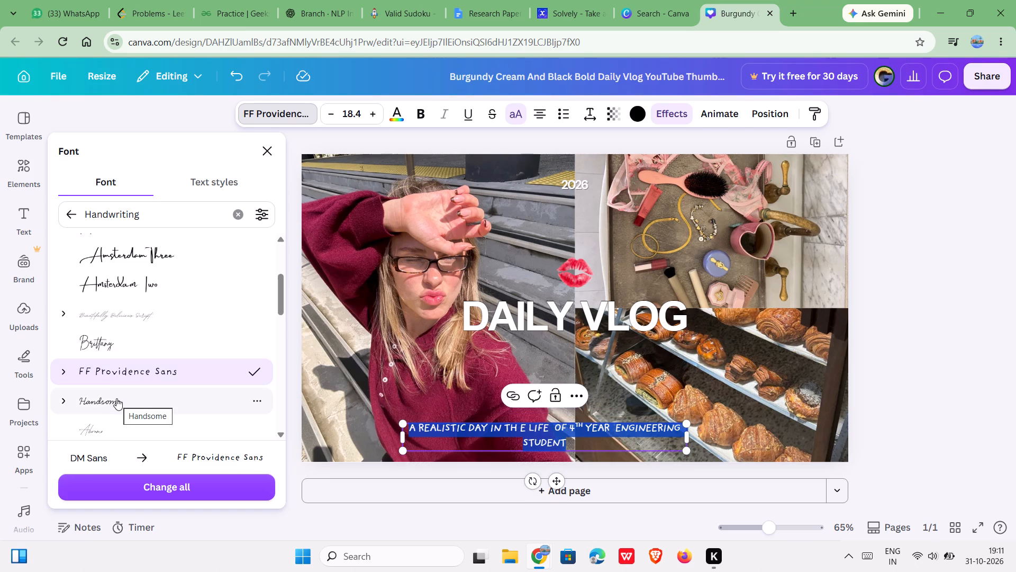
click(116, 398)
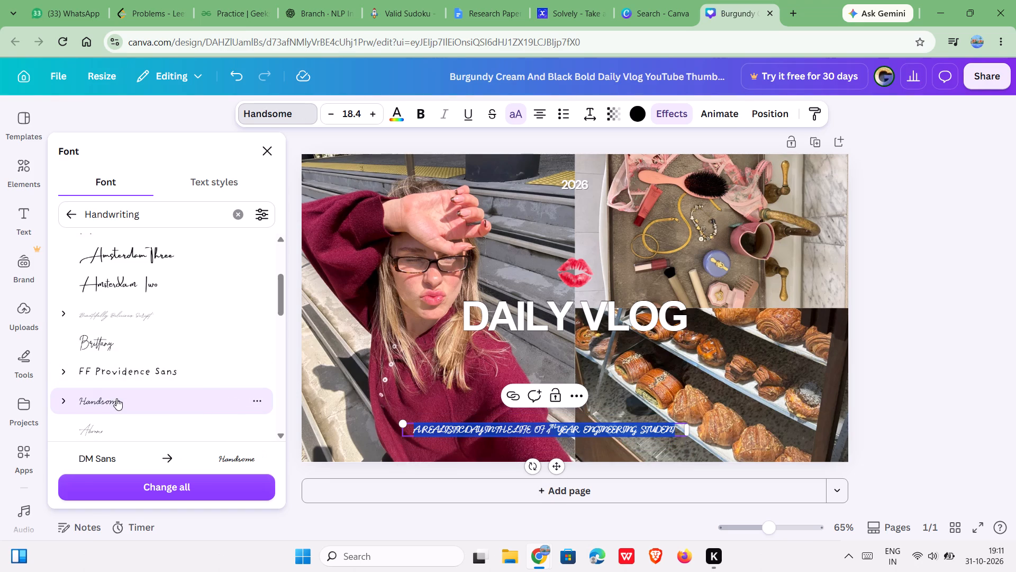
click(137, 375)
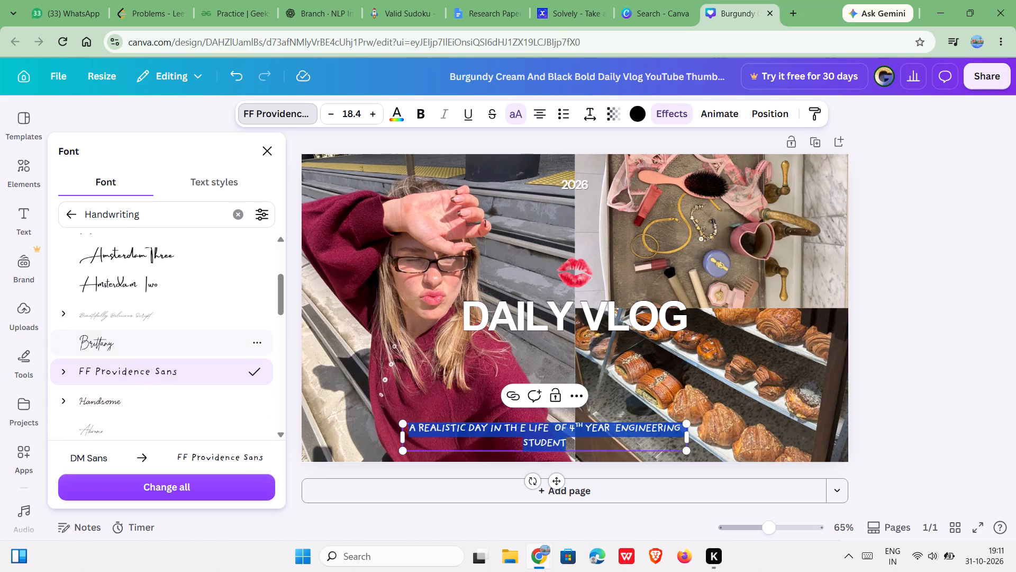
click(272, 151)
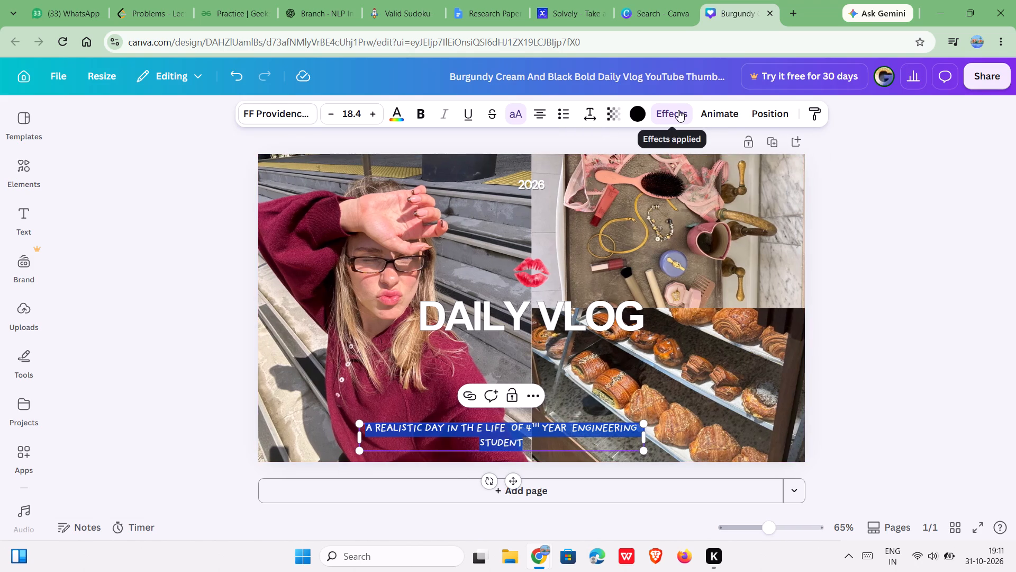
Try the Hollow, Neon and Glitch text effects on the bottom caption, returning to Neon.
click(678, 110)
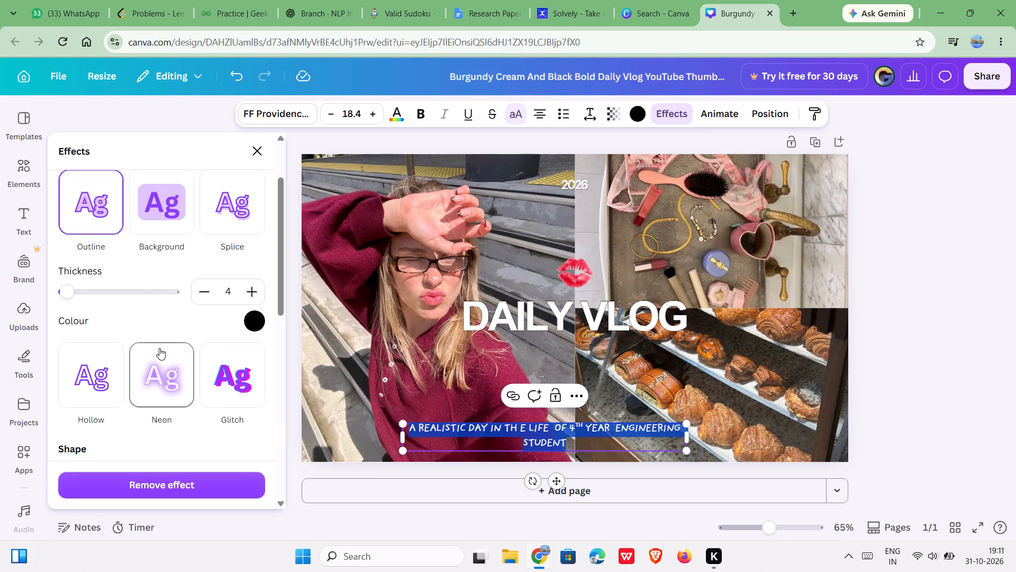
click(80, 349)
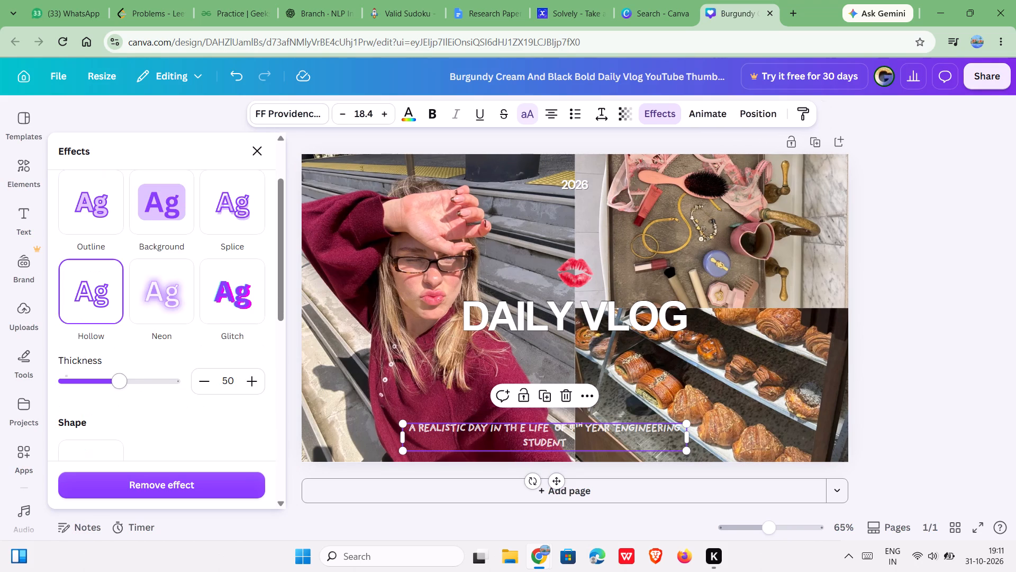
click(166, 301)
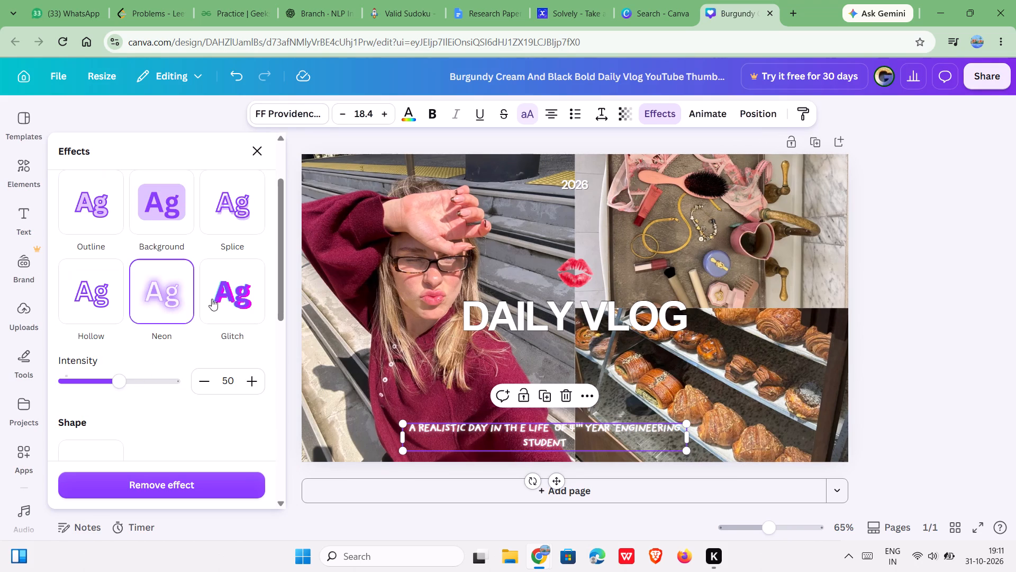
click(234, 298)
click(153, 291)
Move the bottom caption rightwards along the thumbnail's lower edge so it sits roughly beneath the DAILY VLOG title.
drag(560, 485, 606, 484)
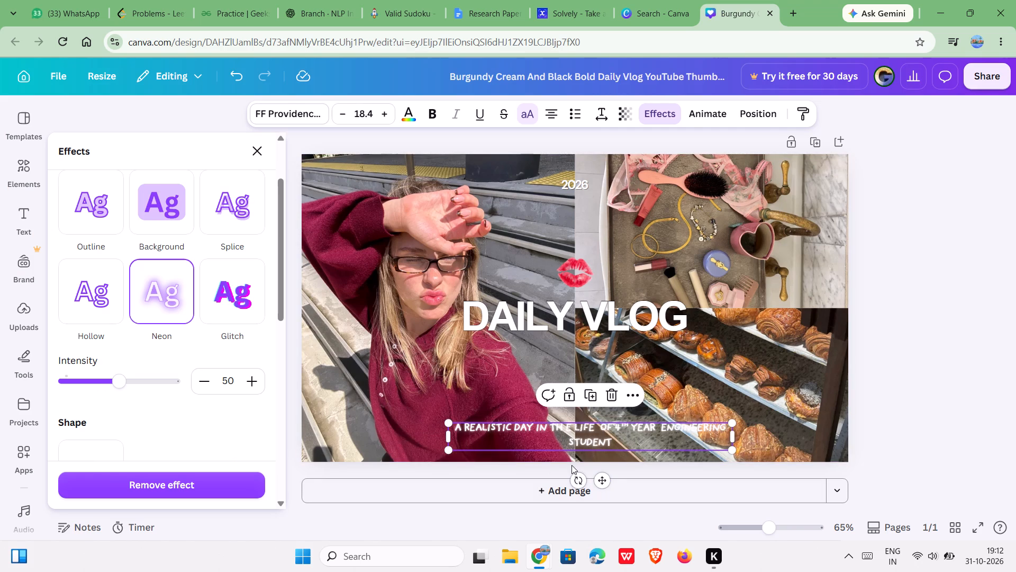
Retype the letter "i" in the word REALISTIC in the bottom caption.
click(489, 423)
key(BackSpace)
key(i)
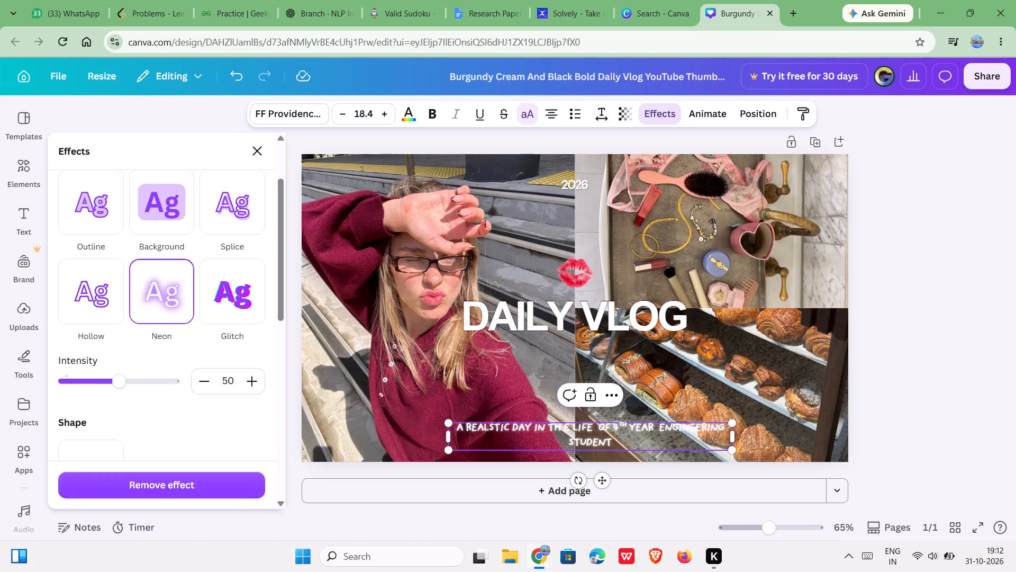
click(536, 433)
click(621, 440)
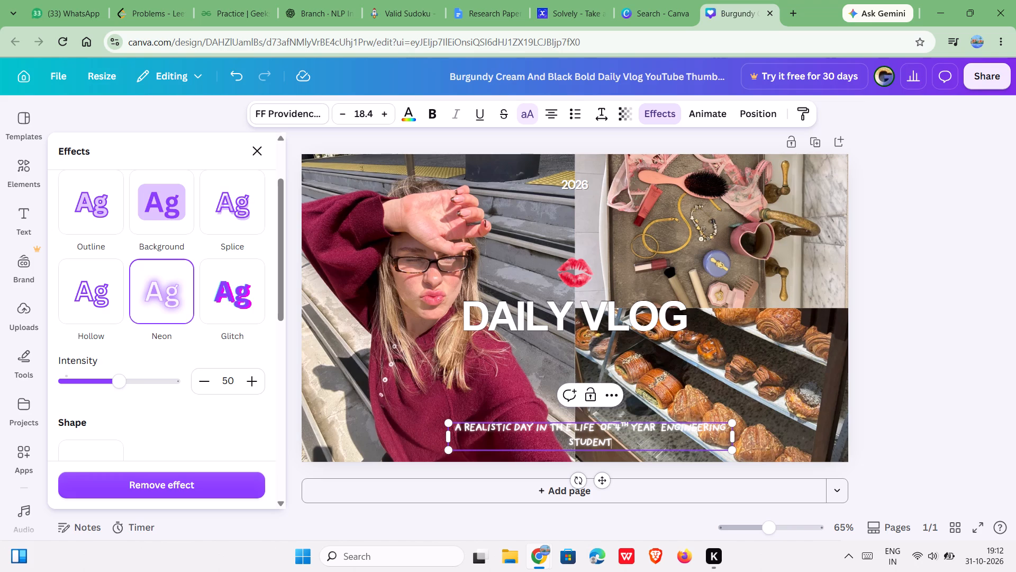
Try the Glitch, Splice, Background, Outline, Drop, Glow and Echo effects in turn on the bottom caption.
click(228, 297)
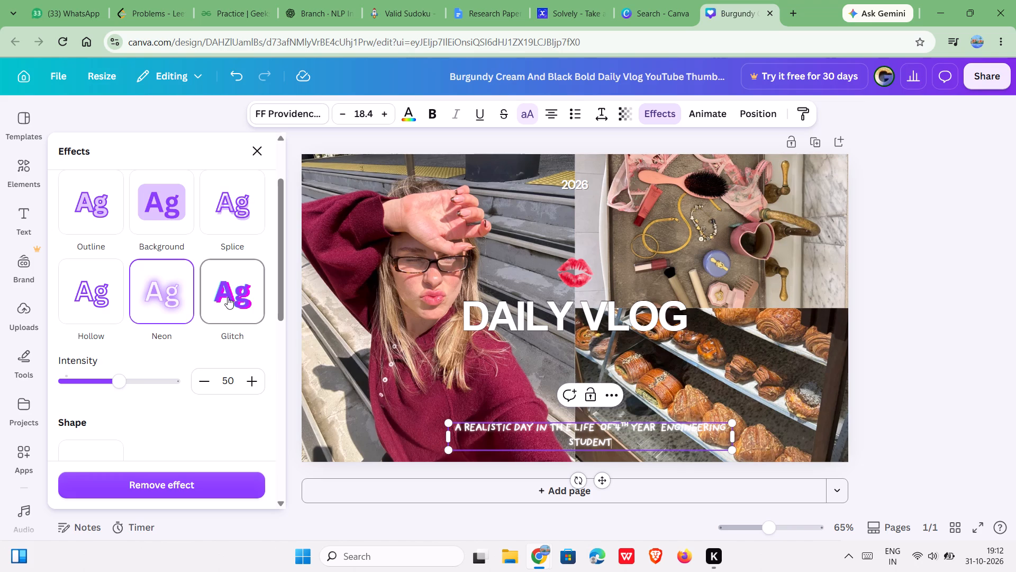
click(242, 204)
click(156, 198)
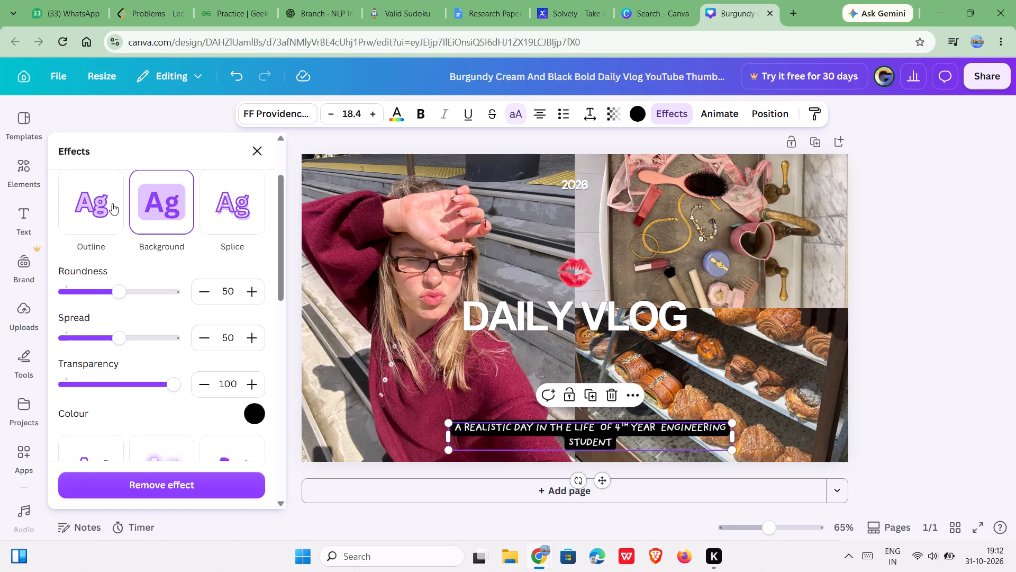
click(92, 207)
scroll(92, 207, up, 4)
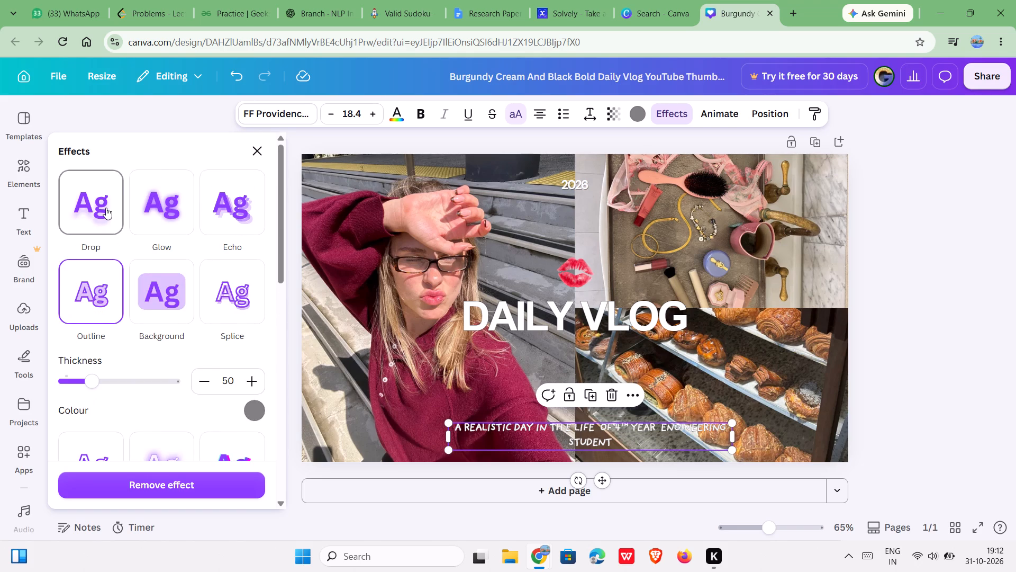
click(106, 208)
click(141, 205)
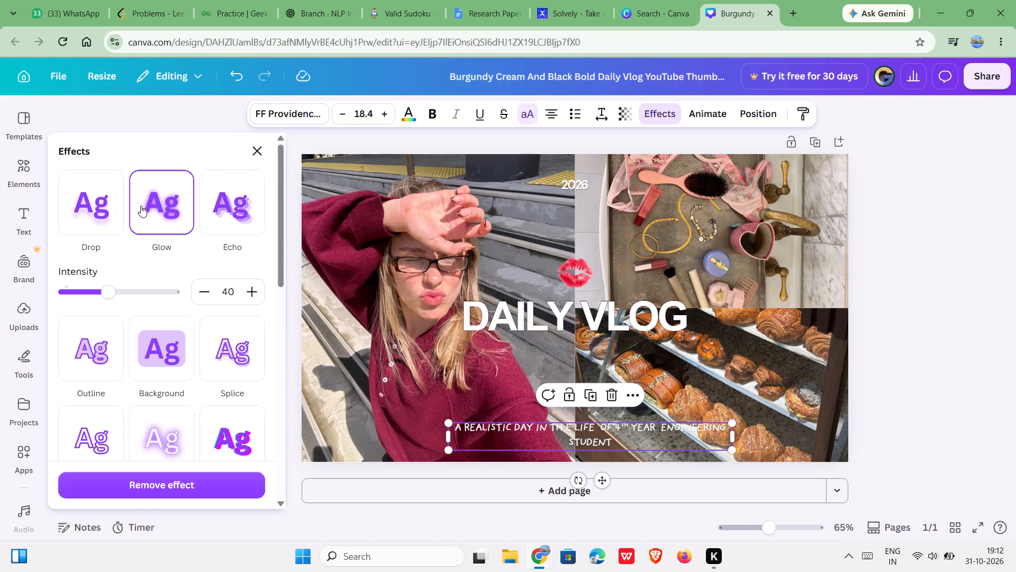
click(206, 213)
Apply the Glitch effect to the bottom caption.
scroll(206, 213, down, 1)
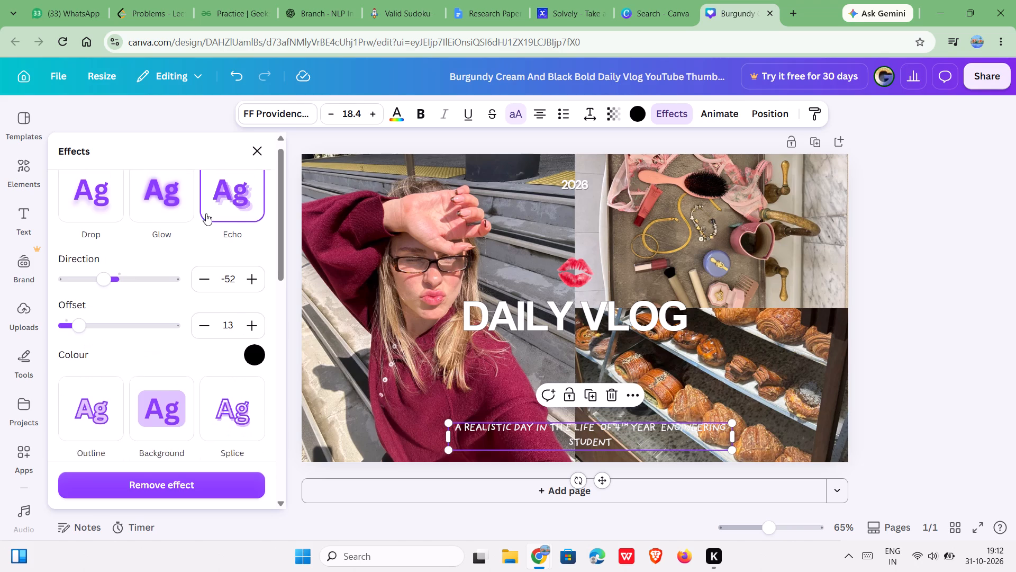
scroll(206, 213, down, 1)
scroll(224, 296, down, 1)
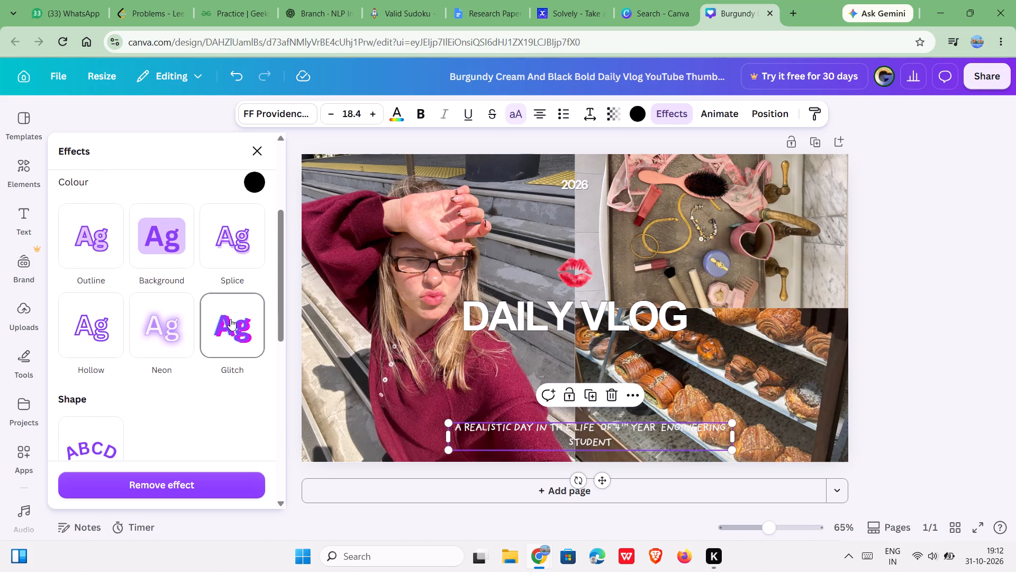
click(230, 319)
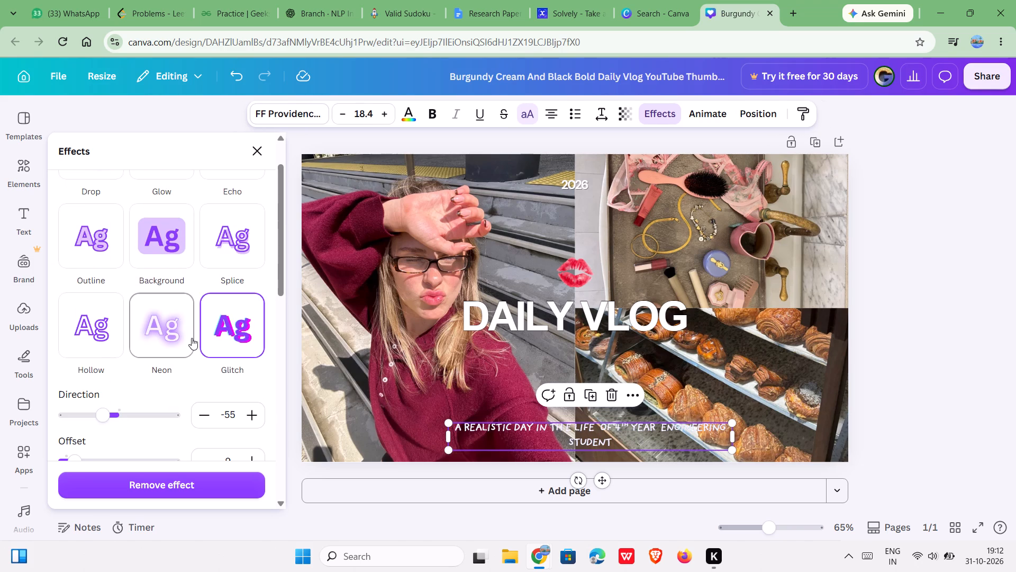
Apply the Curve shape to the bottom caption.
scroll(190, 324, down, 4)
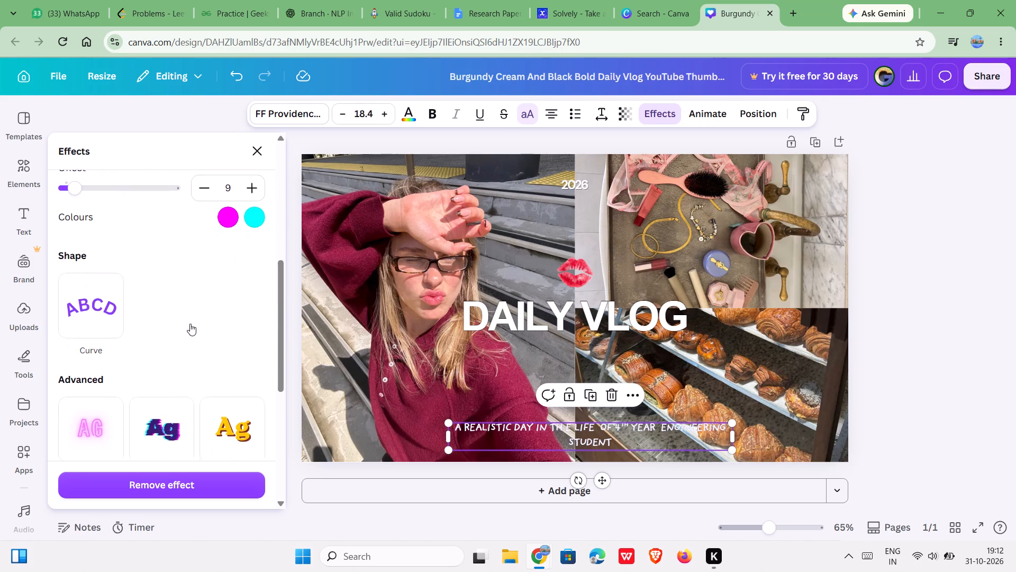
scroll(185, 325, down, 1)
click(71, 273)
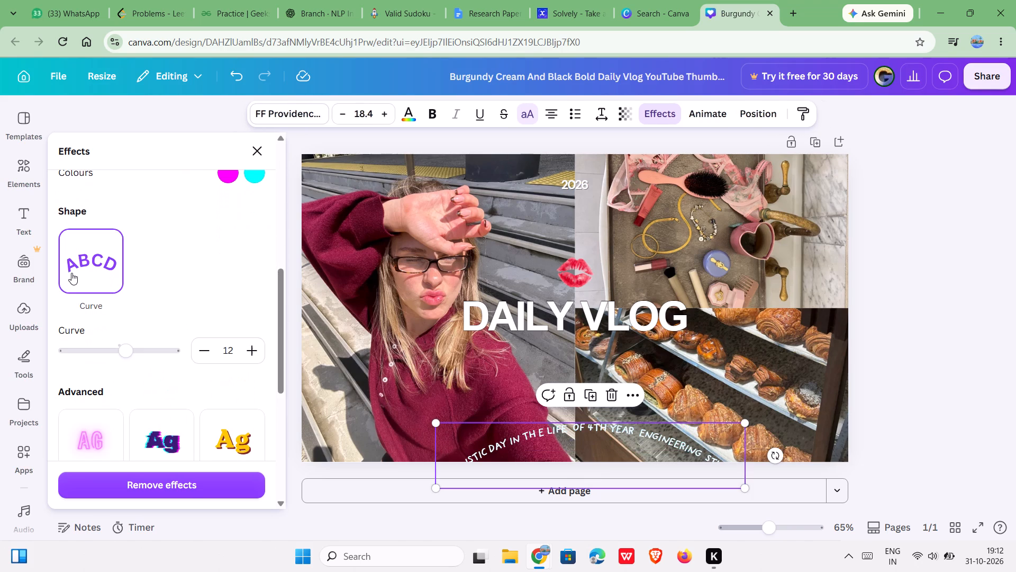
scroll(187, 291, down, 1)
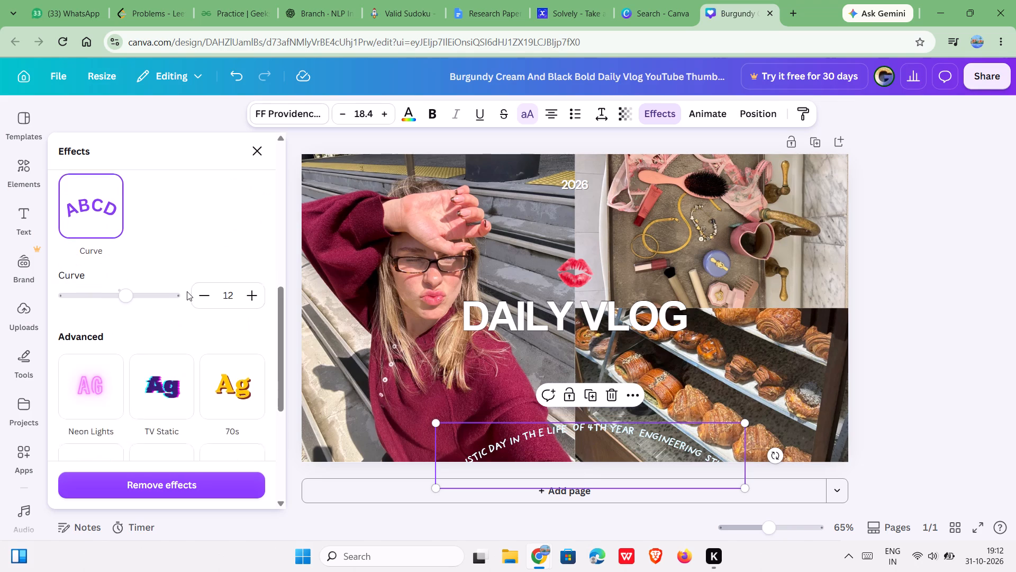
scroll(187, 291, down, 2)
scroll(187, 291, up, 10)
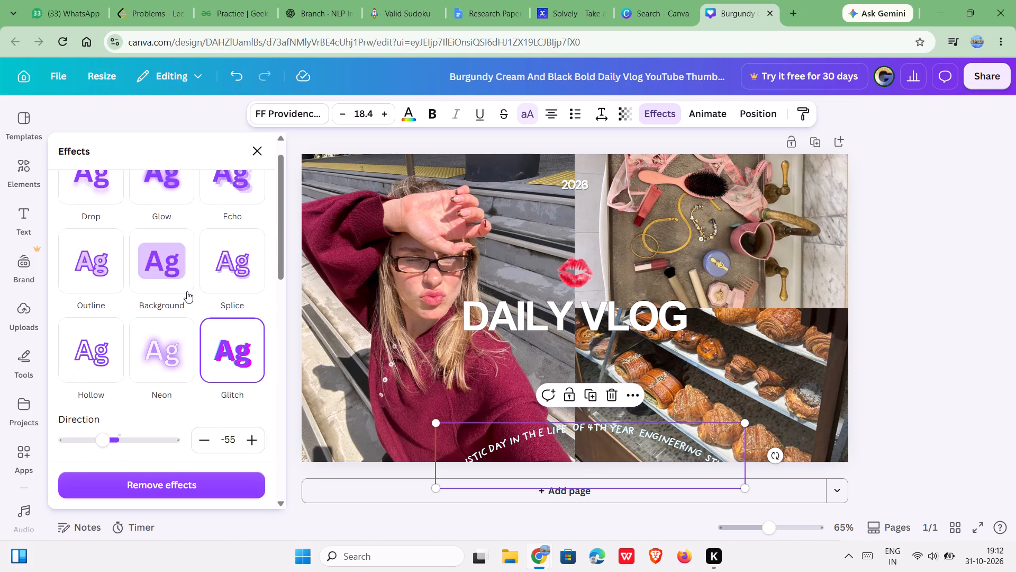
Change the bottom caption's effect to Drop, keeping its default settings.
scroll(187, 291, up, 4)
click(77, 202)
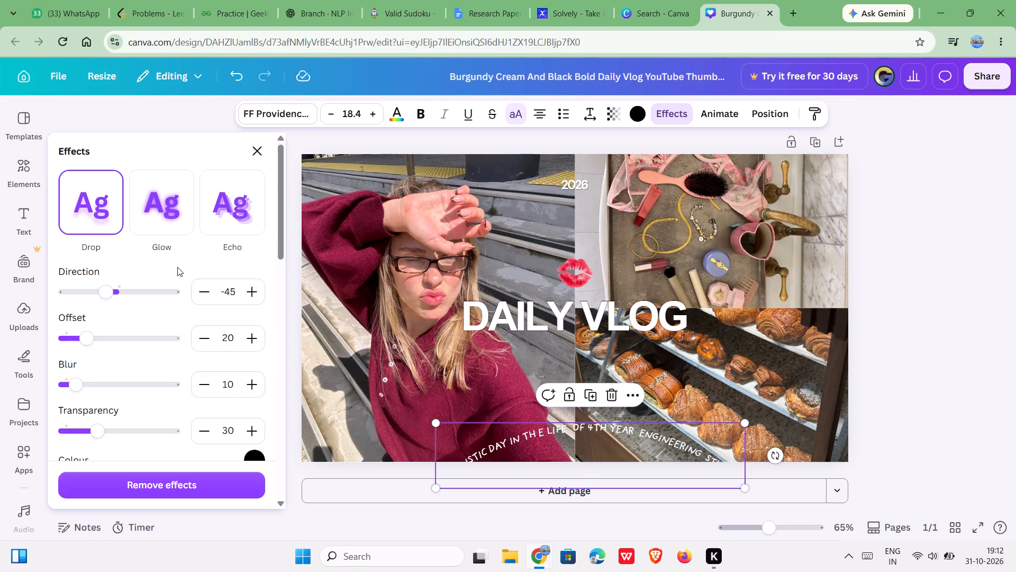
Remove the Curve shape from the bottom caption to make its text straight.
scroll(166, 407, down, 5)
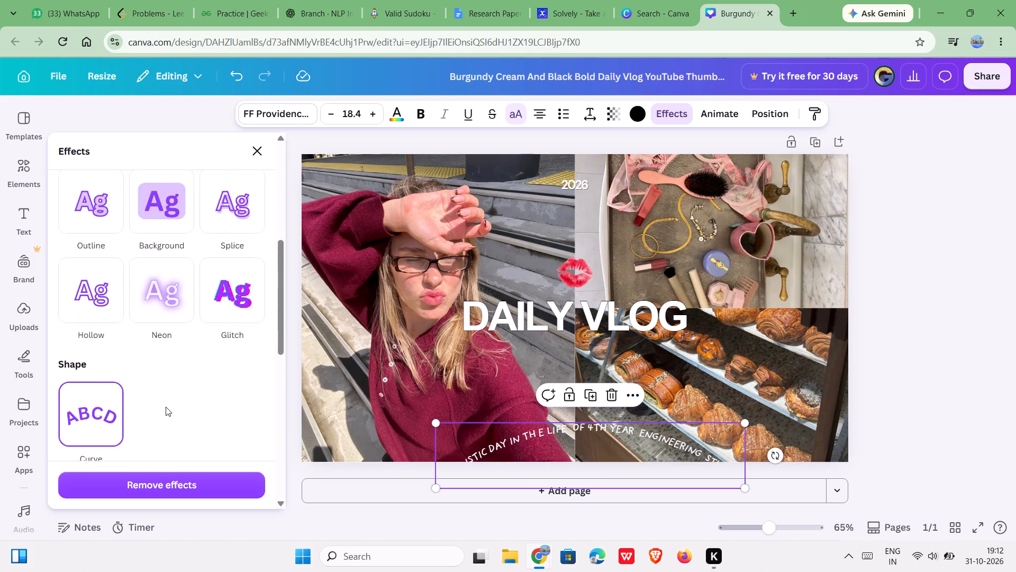
scroll(166, 407, down, 2)
click(93, 300)
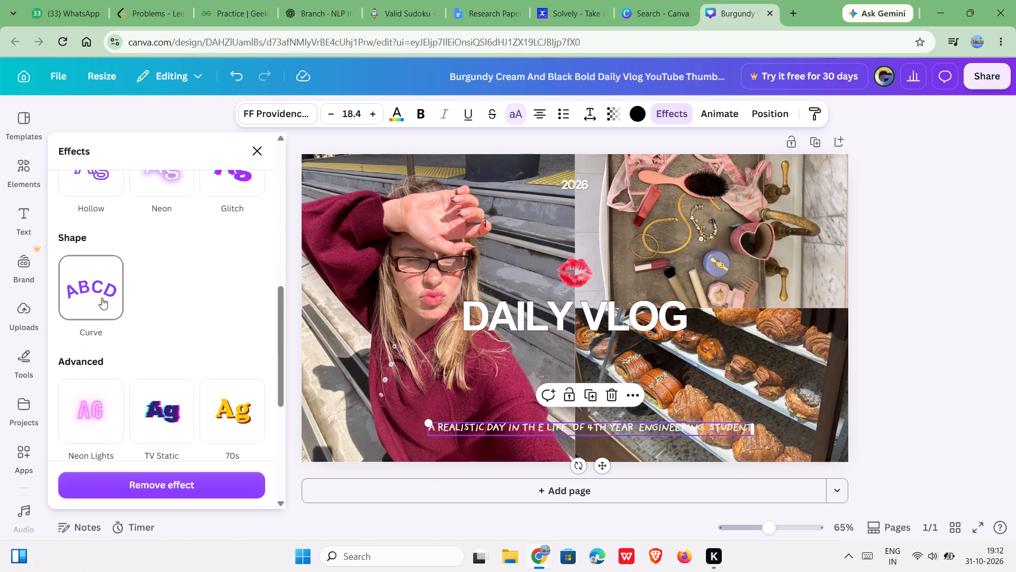
scroll(182, 279, up, 14)
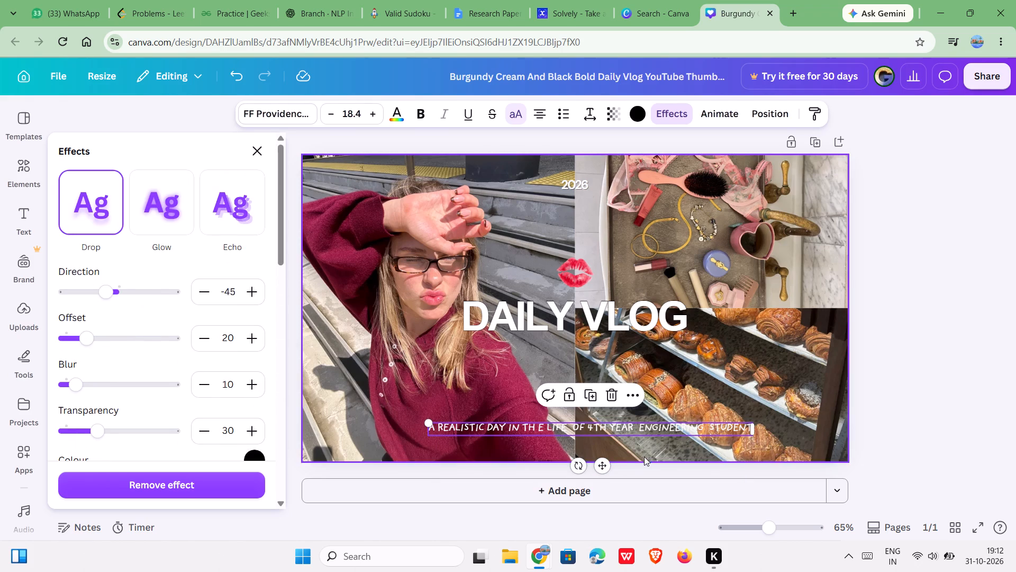
Narrow the bottom caption's text box so the text wraps onto two lines, and recentre it along the thumbnail's lower edge.
drag(757, 431, 686, 433)
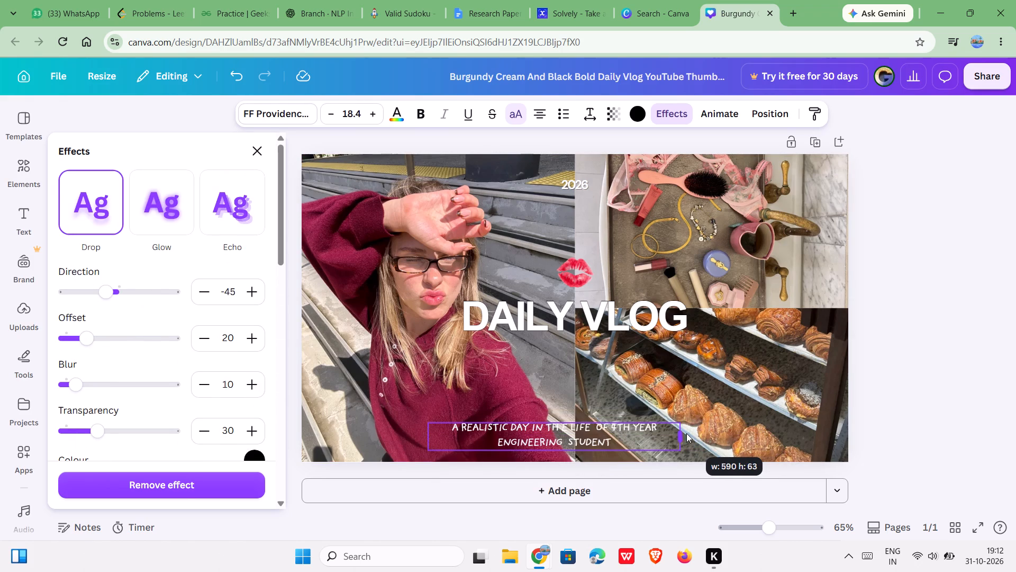
drag(686, 433, 694, 433)
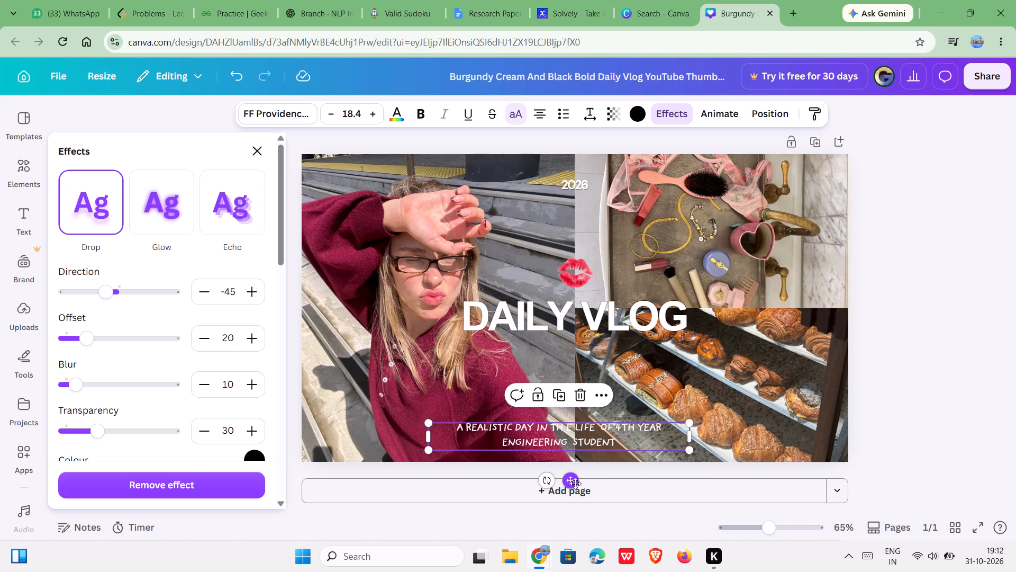
drag(575, 484, 595, 482)
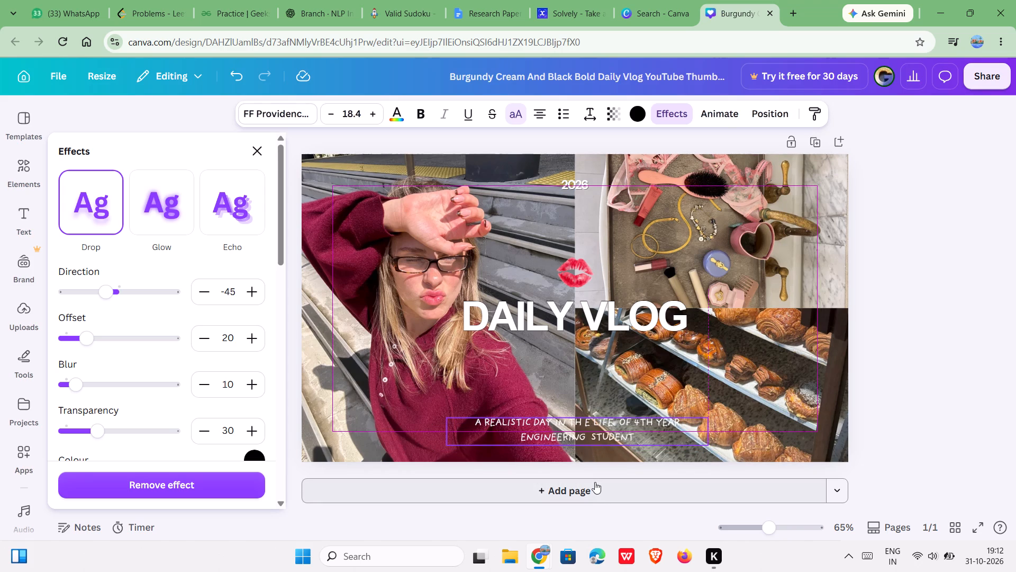
drag(595, 482, 596, 484)
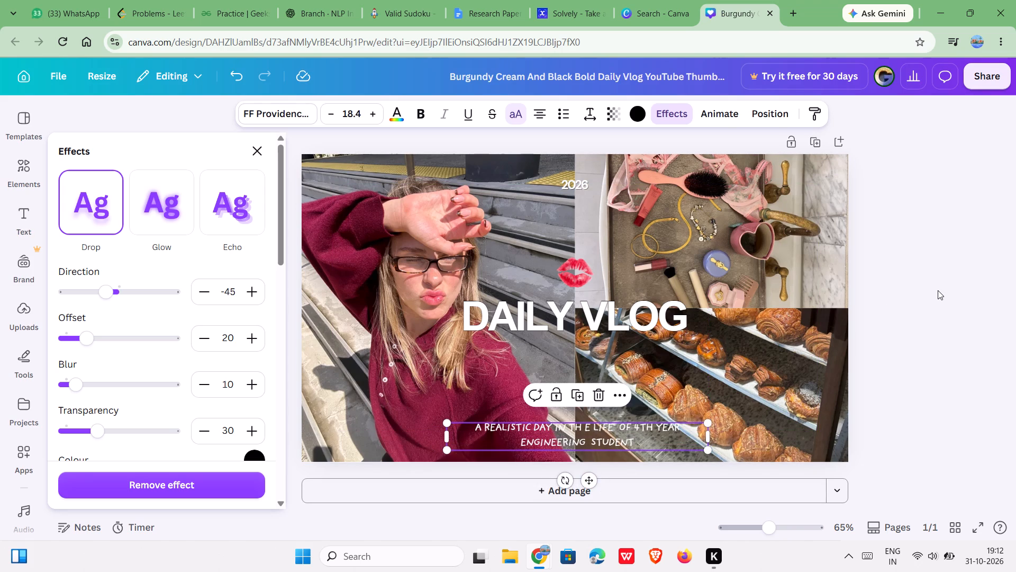
click(938, 290)
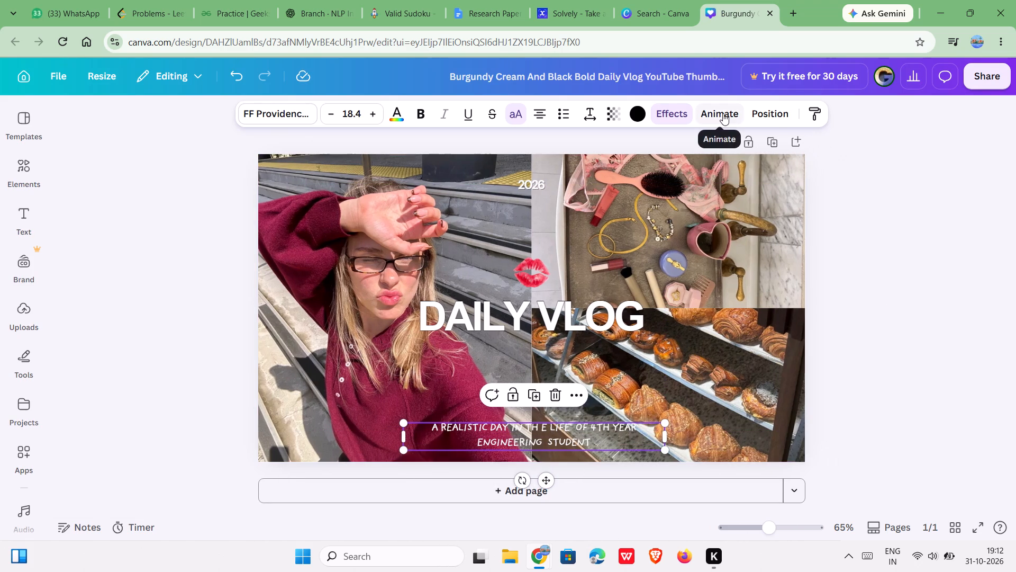
Apply the Typewriter text animation to the bottom caption, set to animate on enter.
click(723, 113)
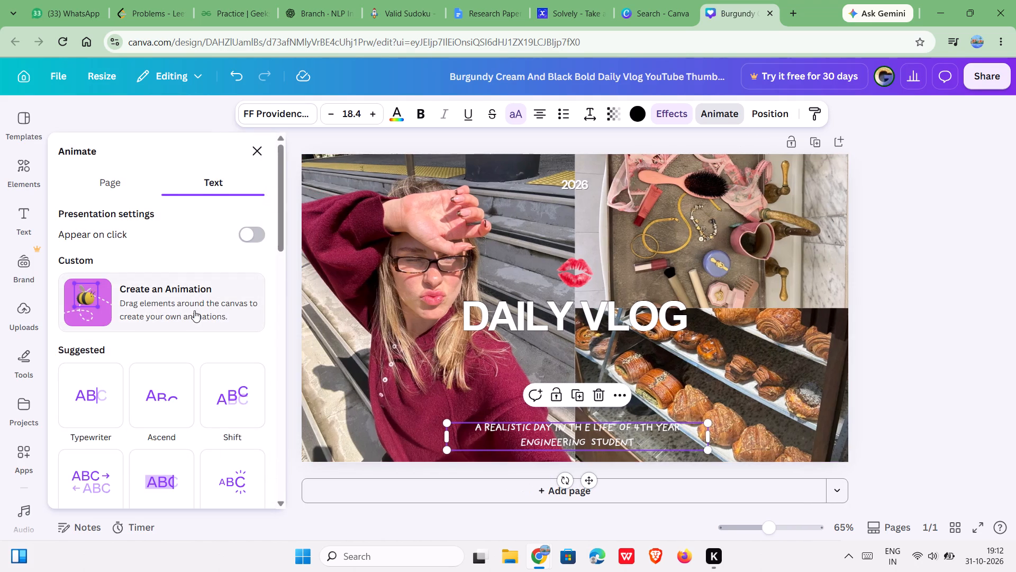
scroll(176, 271, down, 1)
scroll(143, 222, down, 1)
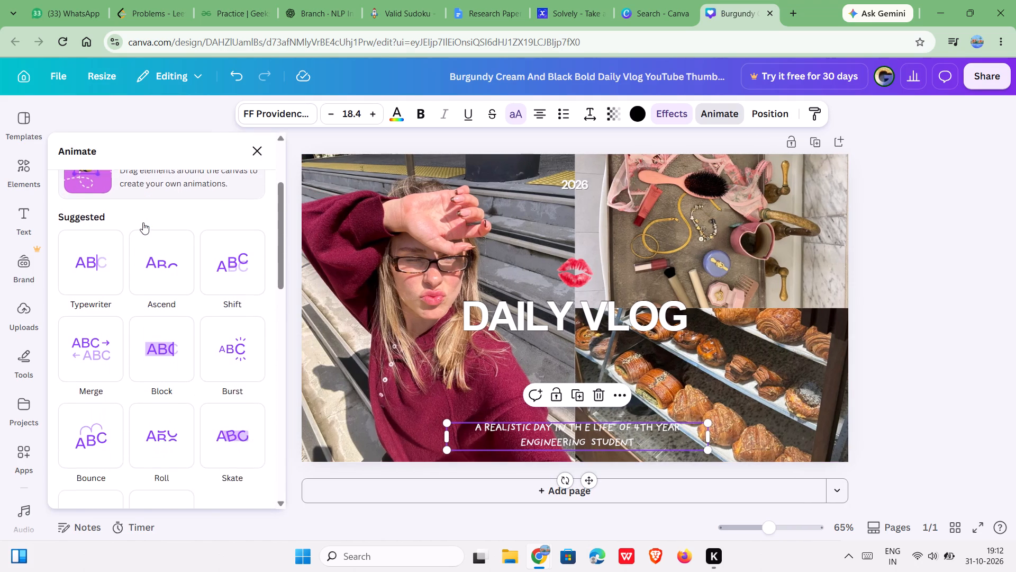
scroll(143, 222, down, 1)
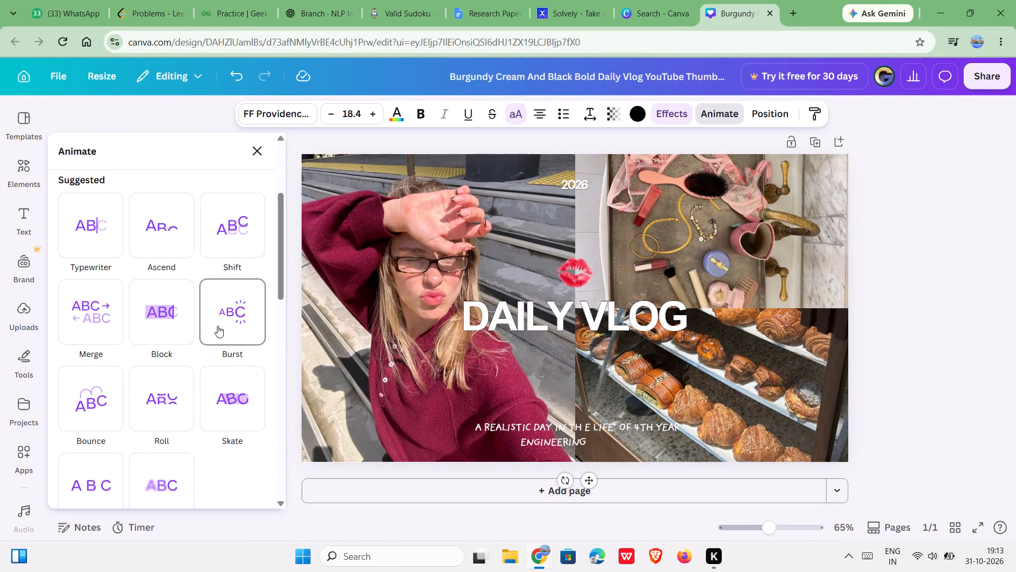
click(76, 235)
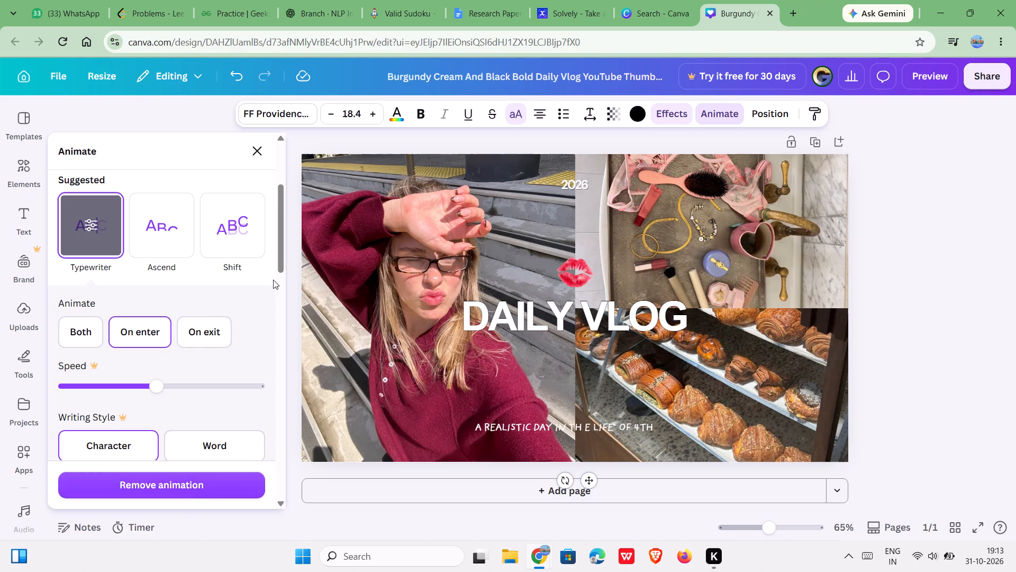
click(253, 155)
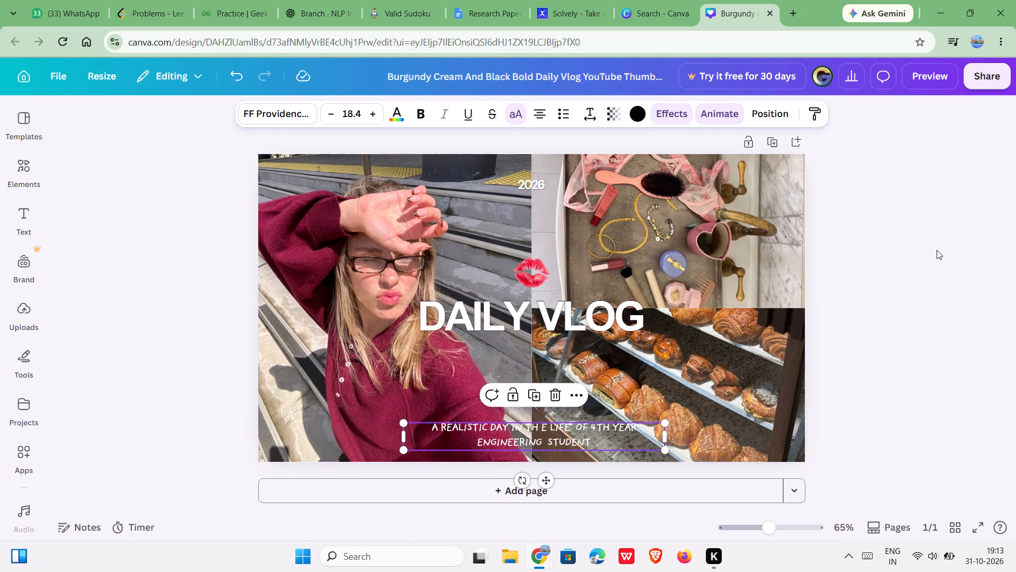
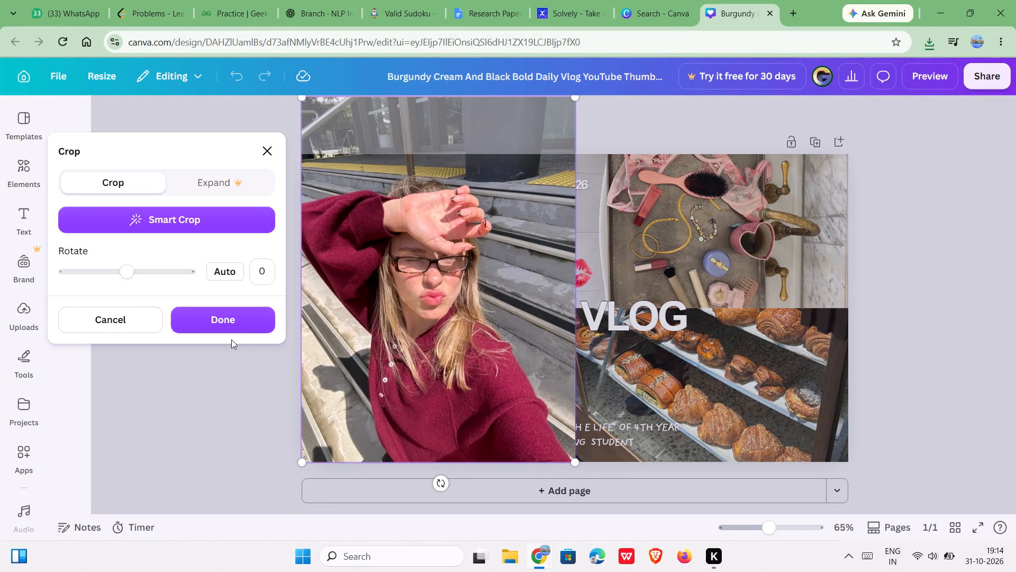
Finish cropping the selfie photo on the left half of the thumbnail.
click(229, 325)
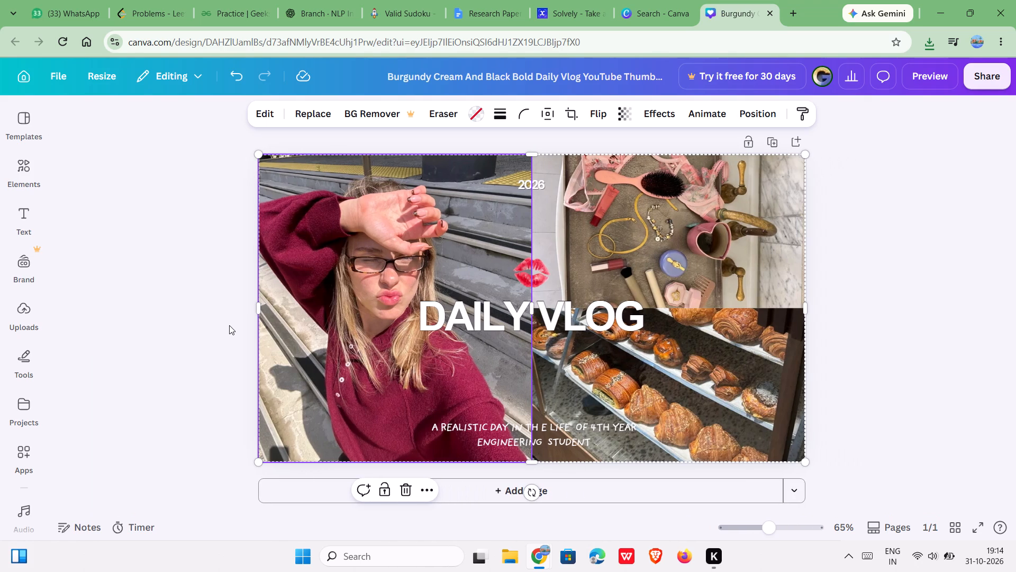
Look through the uploaded images, videos, audio, designs and folders for media to use in the thumbnail.
click(10, 397)
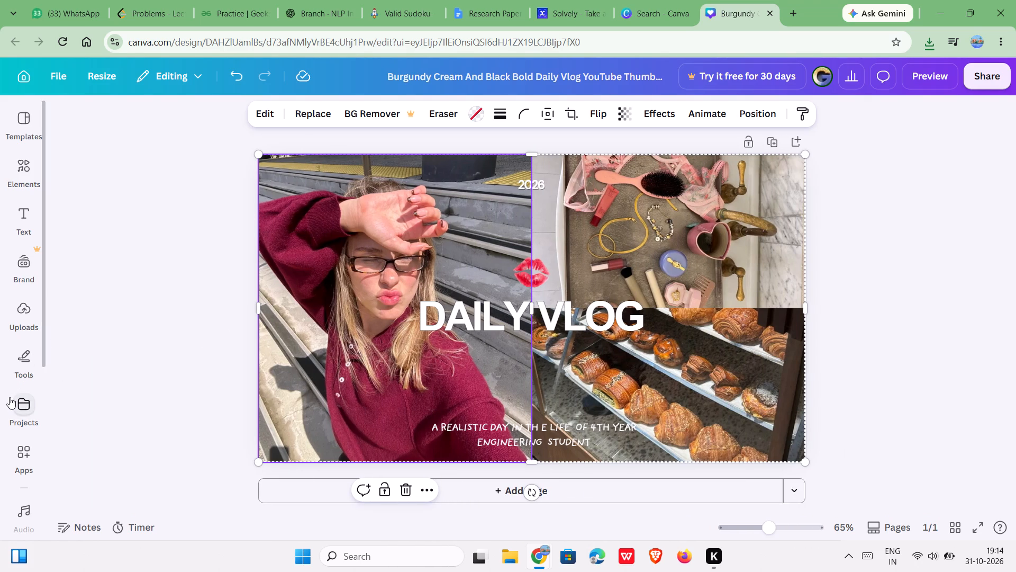
click(24, 316)
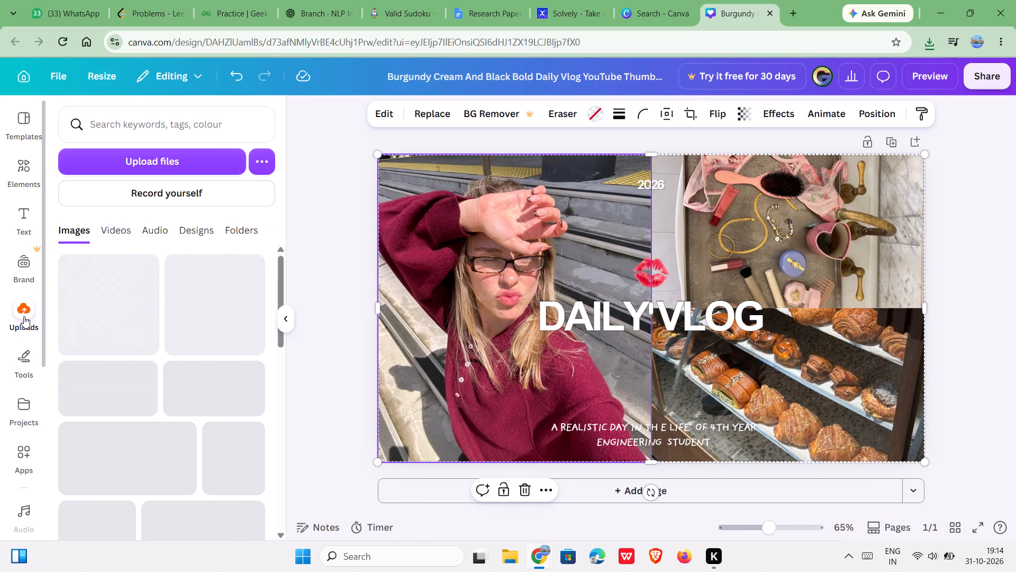
scroll(142, 283, down, 1)
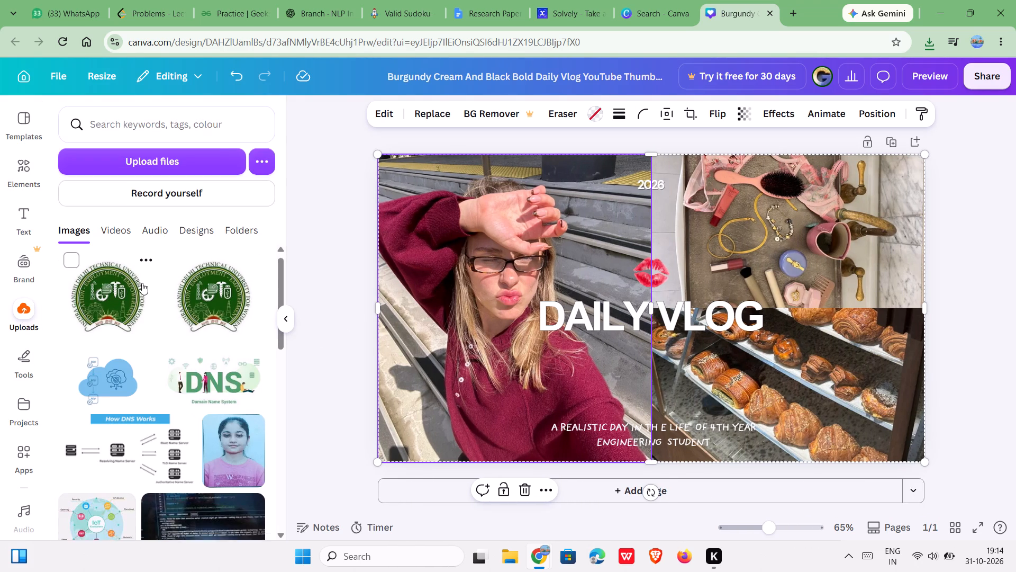
scroll(136, 285, down, 1)
scroll(136, 285, up, 8)
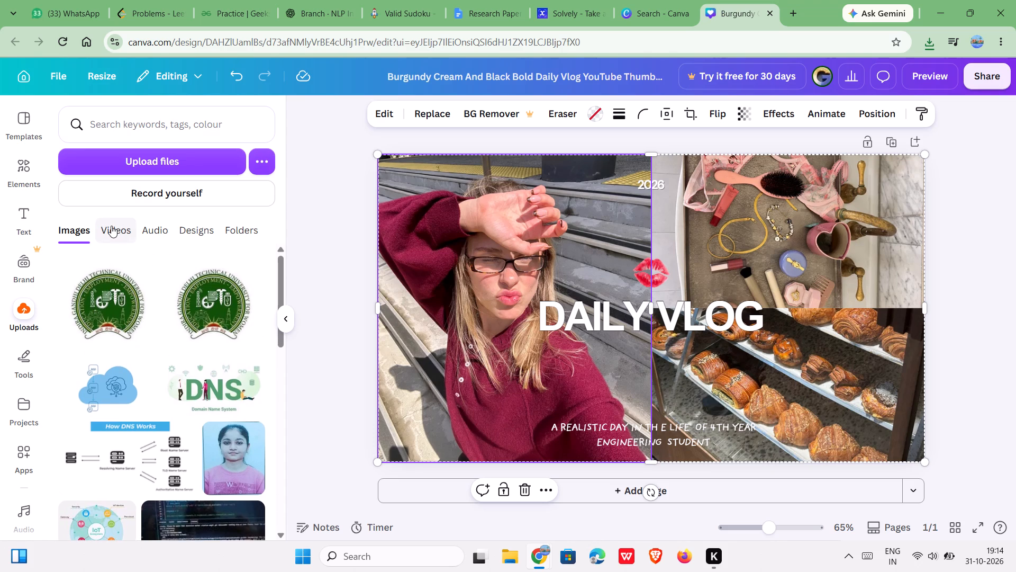
click(111, 226)
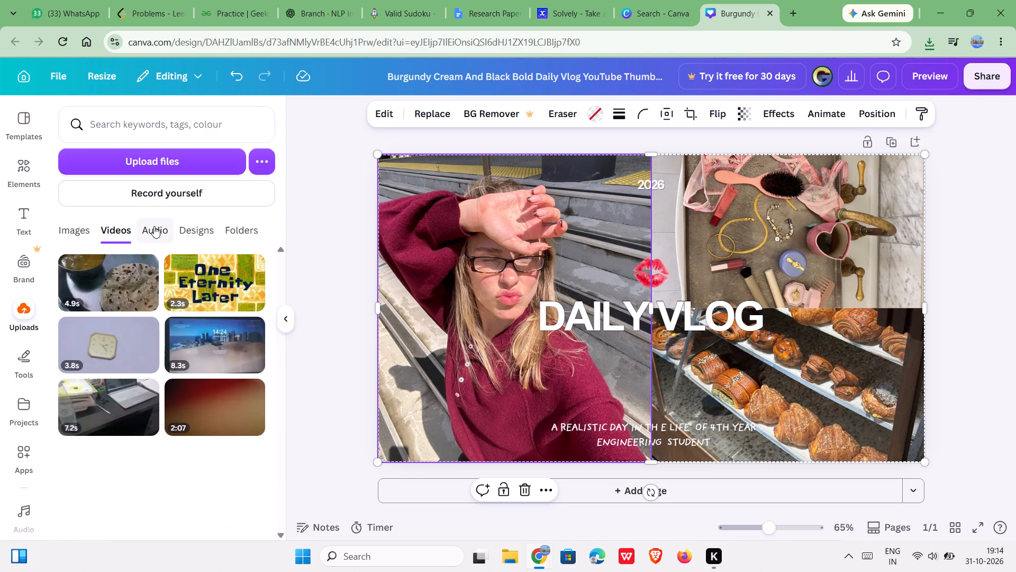
click(154, 226)
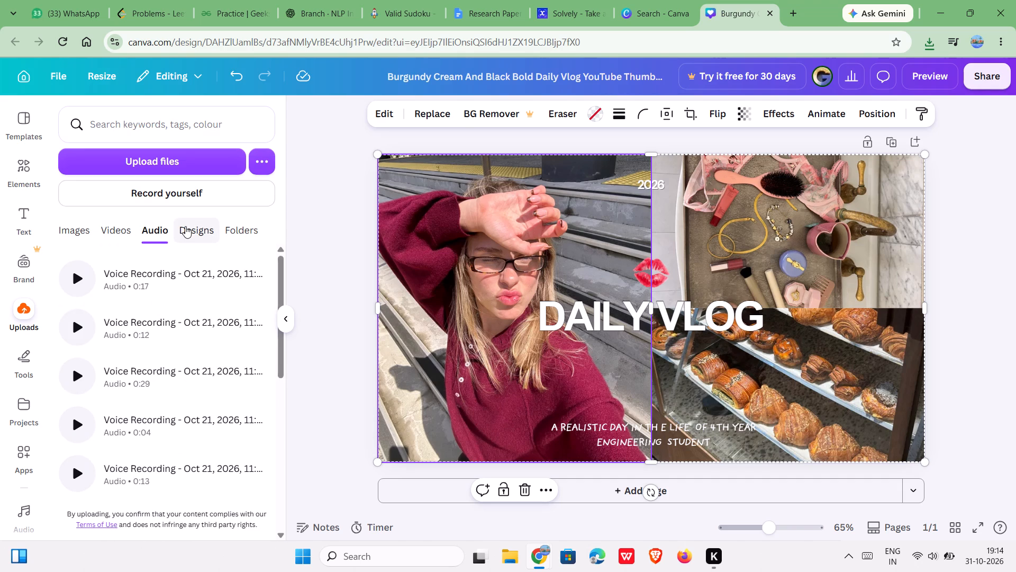
click(185, 226)
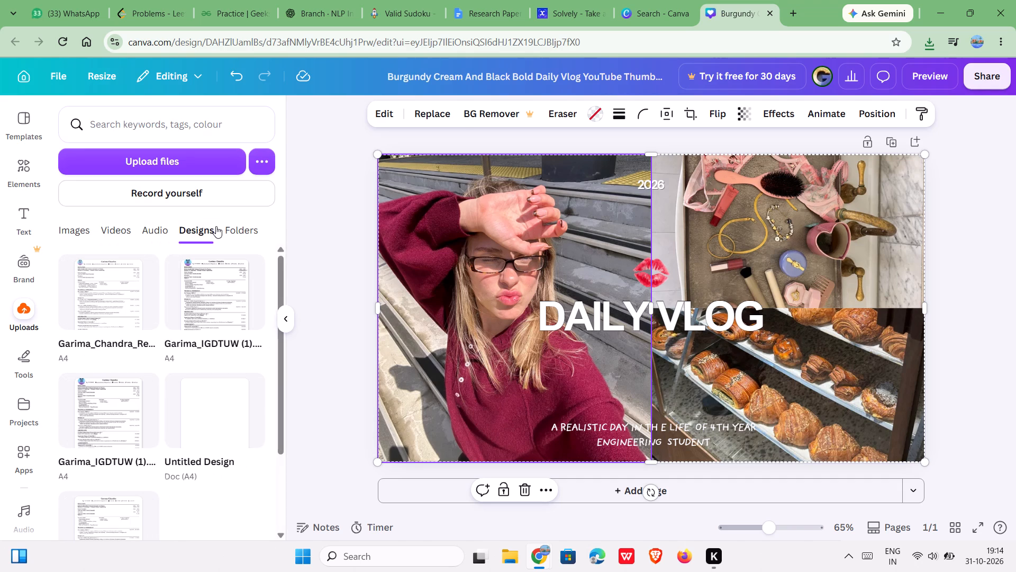
click(216, 226)
click(229, 227)
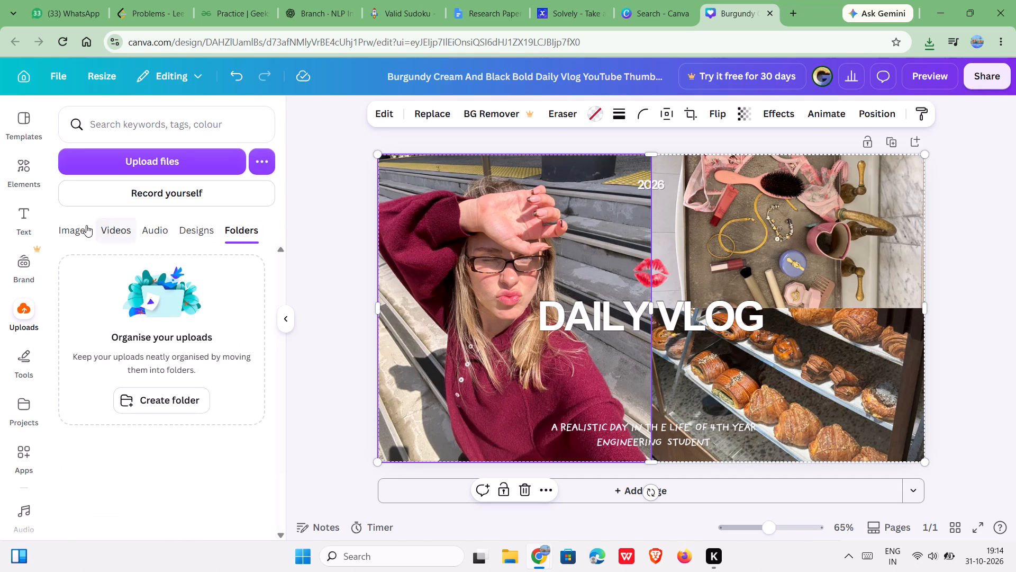
Upload the two WhatsApp videos and two WhatsApp images dated 2026-10-31 from the Downloads folder.
click(85, 224)
click(118, 169)
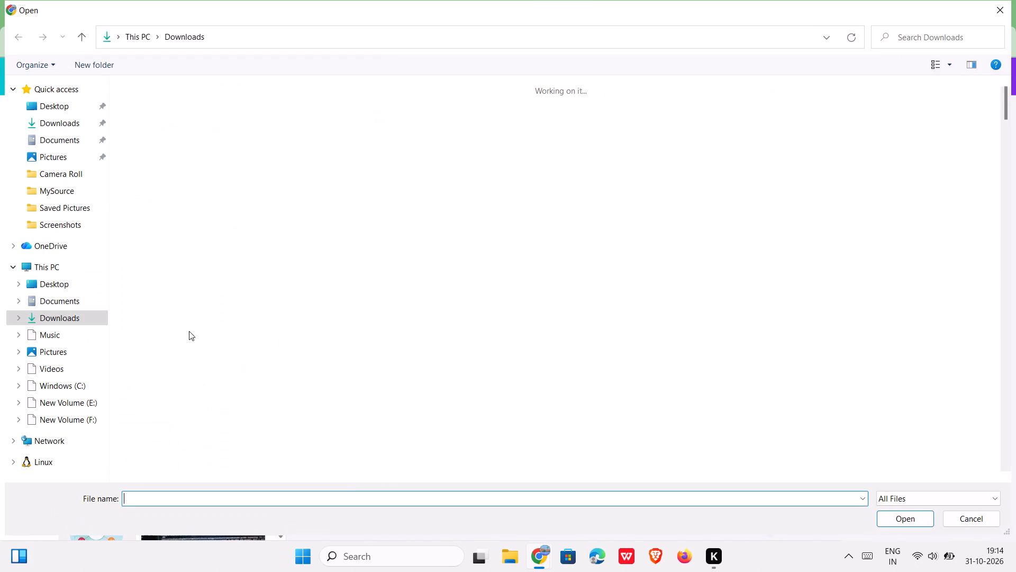
drag(723, 214, 712, 118)
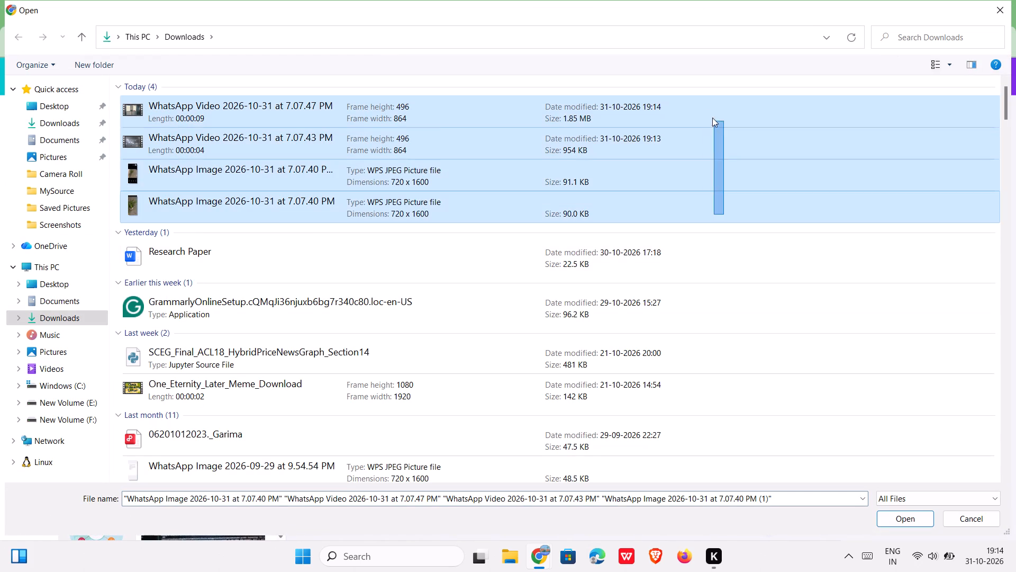
drag(712, 118, 707, 108)
click(893, 513)
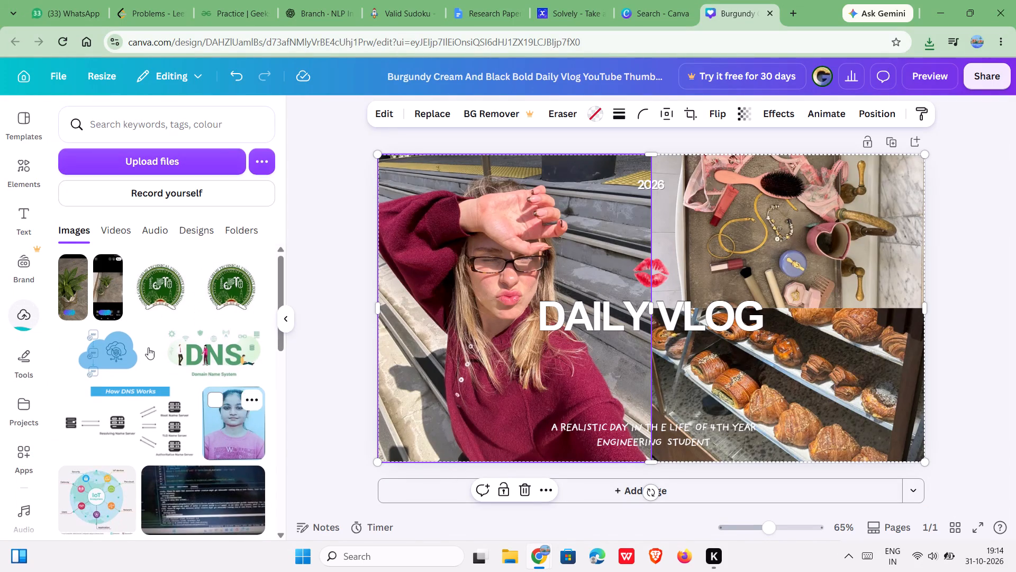
Replace the selfie photo in the thumbnail's left half with the newly uploaded 9.8 s train-door video.
click(123, 232)
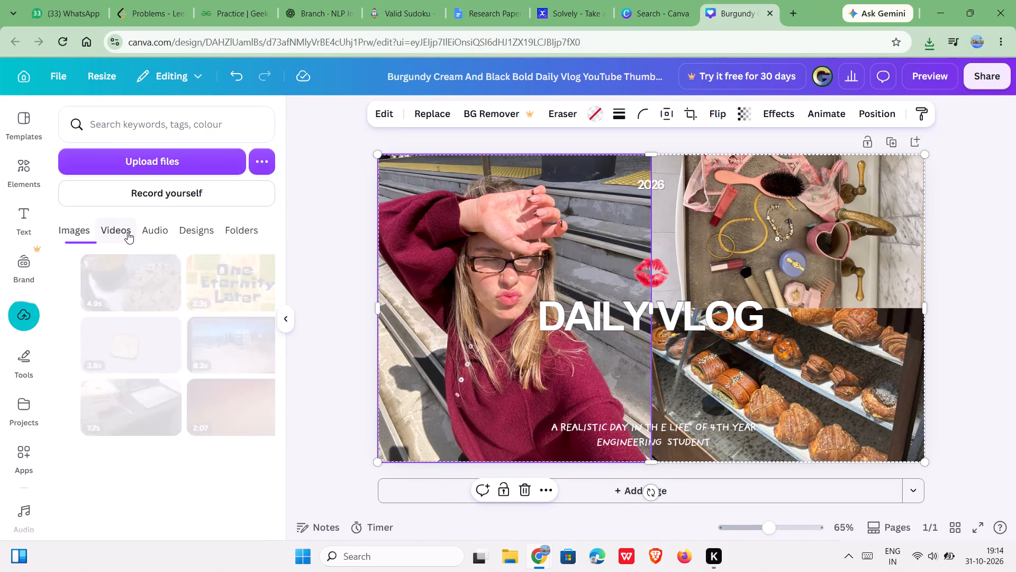
click(169, 232)
click(197, 231)
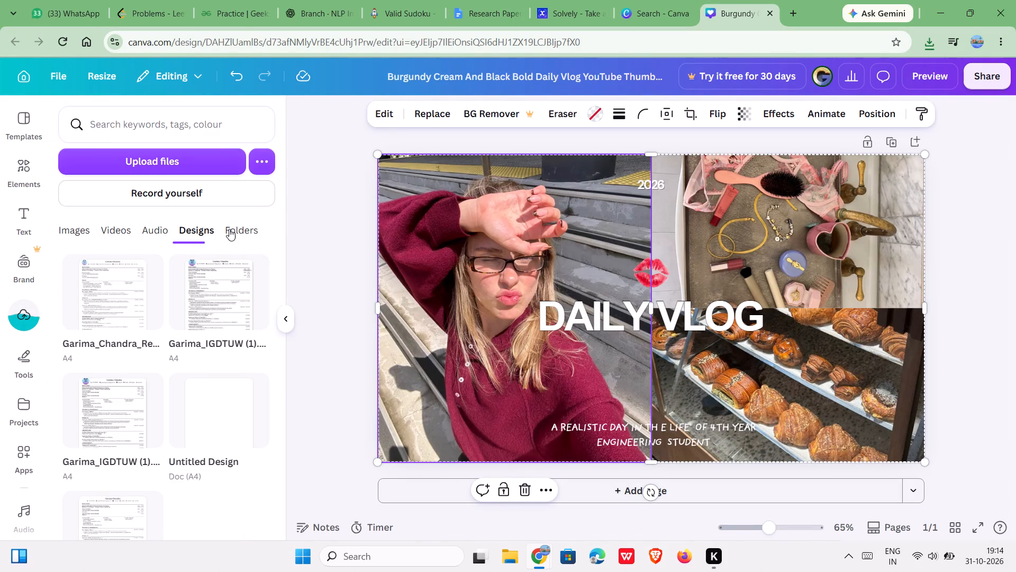
click(229, 229)
click(99, 225)
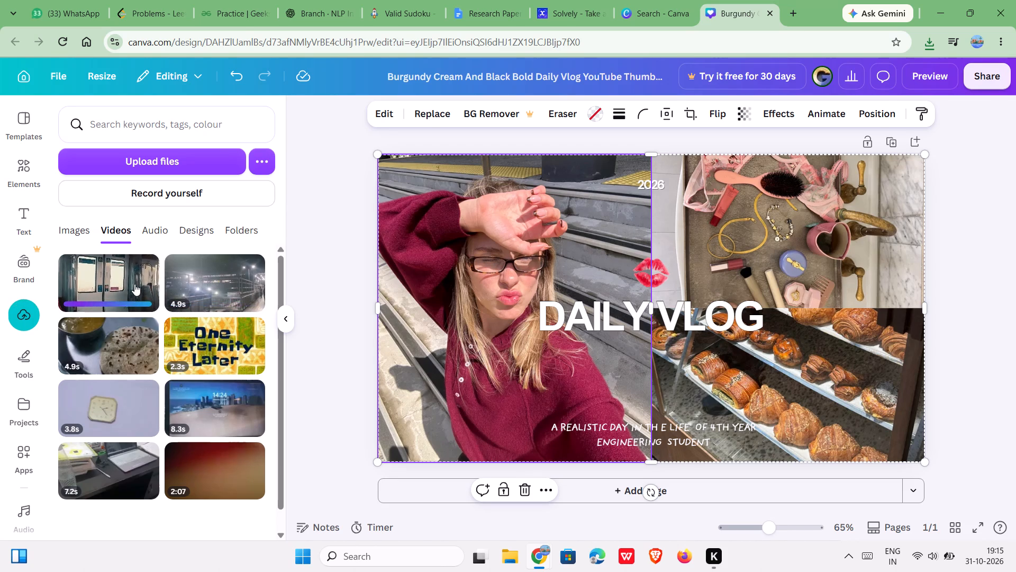
drag(134, 284, 473, 283)
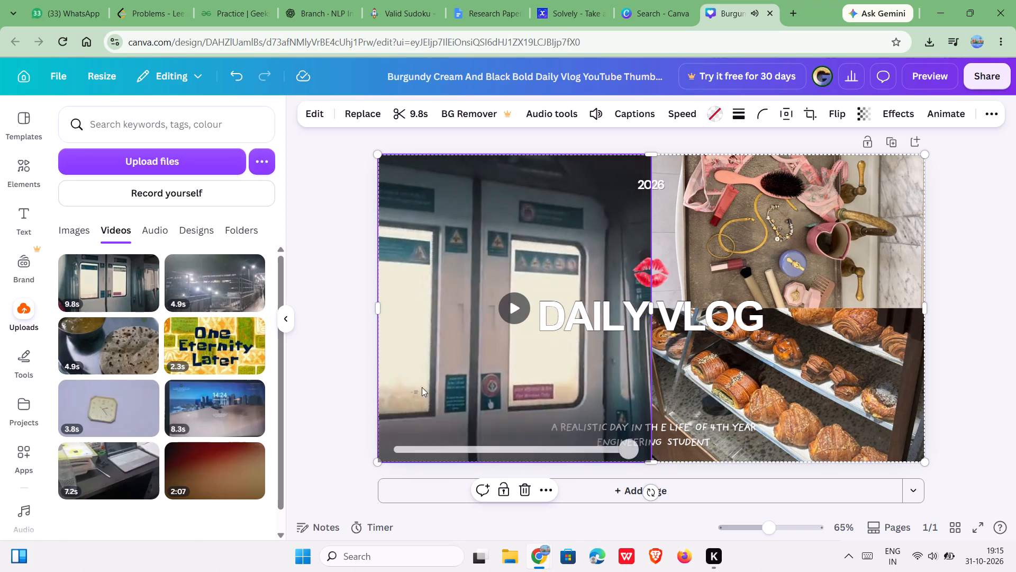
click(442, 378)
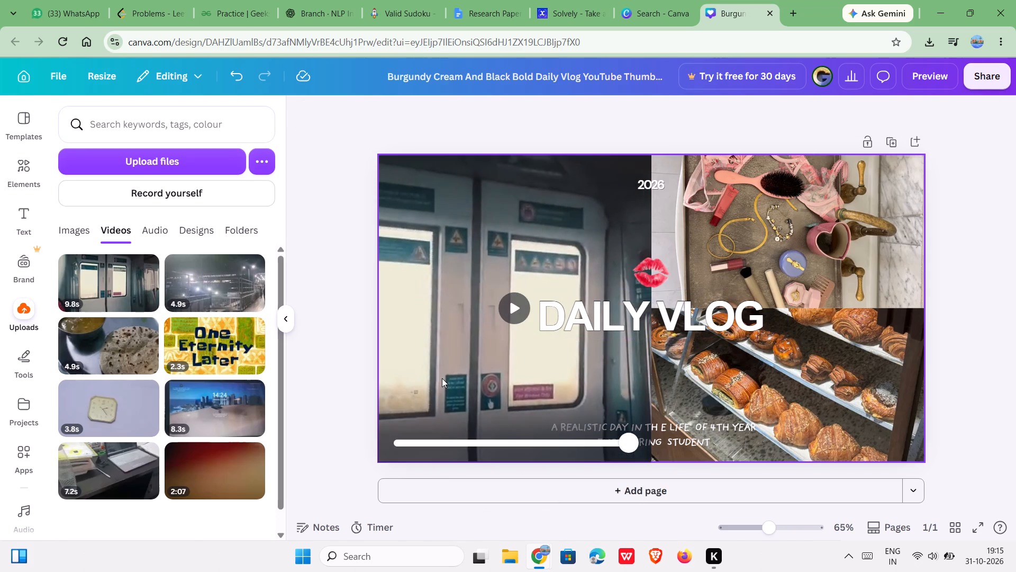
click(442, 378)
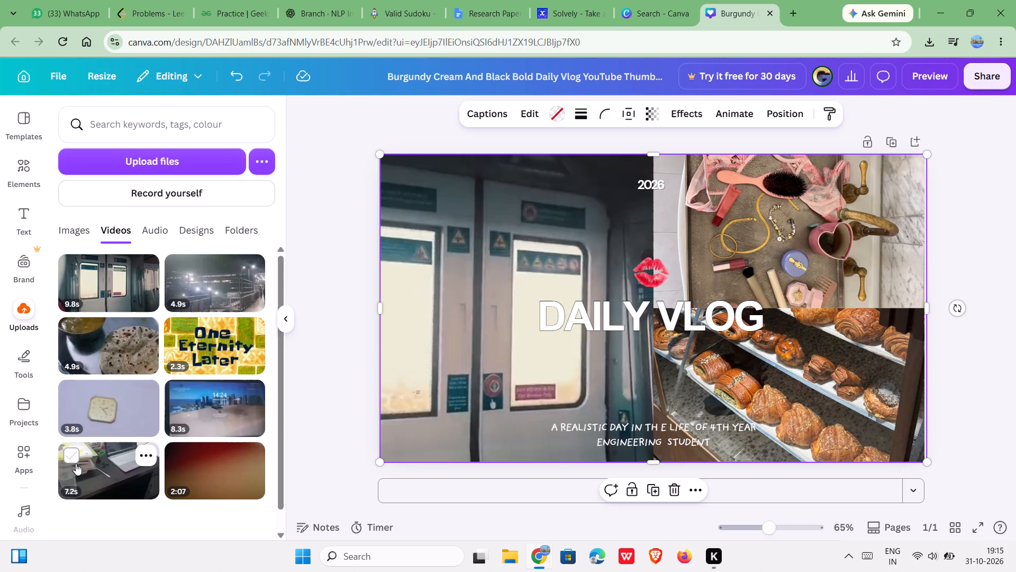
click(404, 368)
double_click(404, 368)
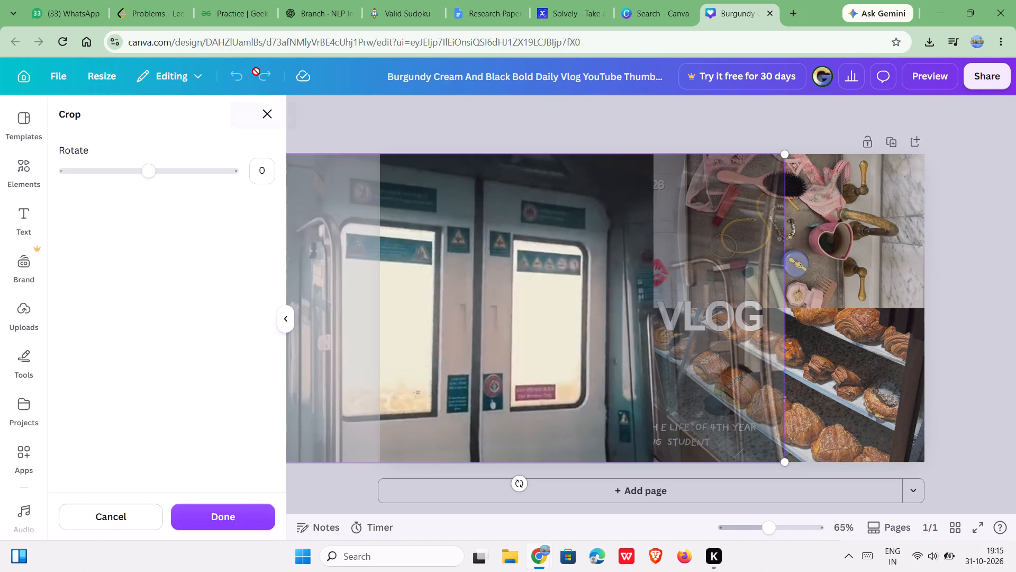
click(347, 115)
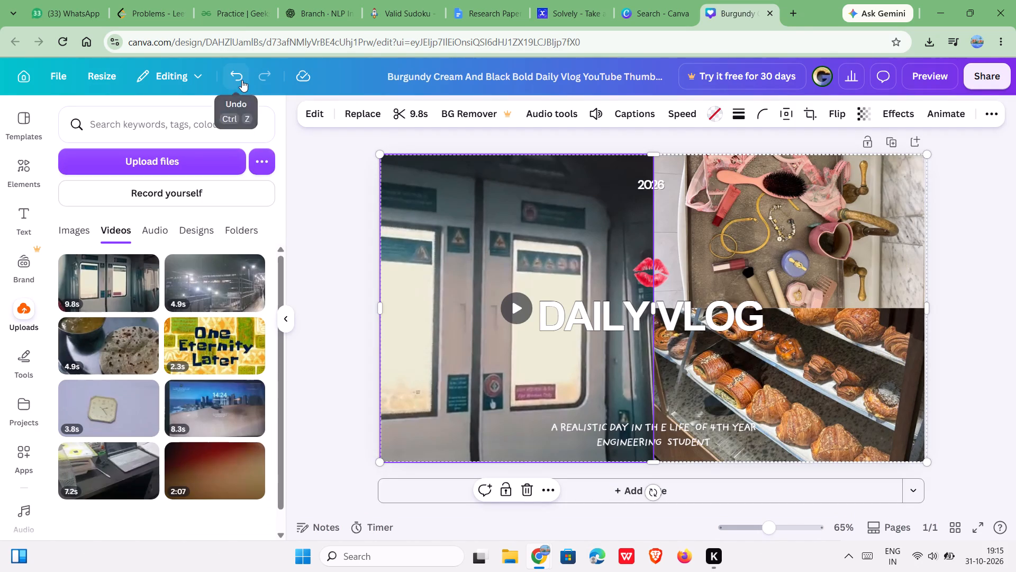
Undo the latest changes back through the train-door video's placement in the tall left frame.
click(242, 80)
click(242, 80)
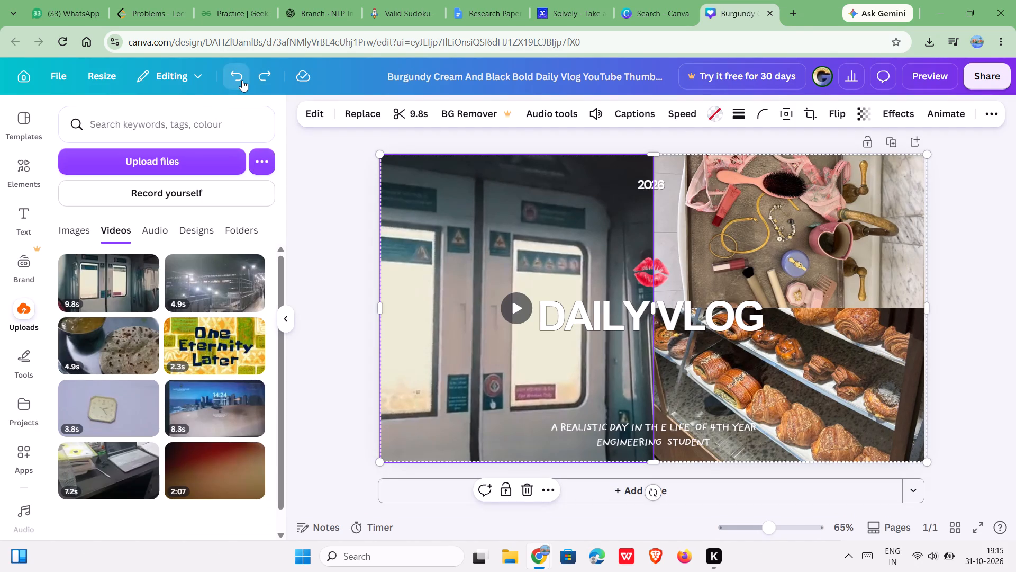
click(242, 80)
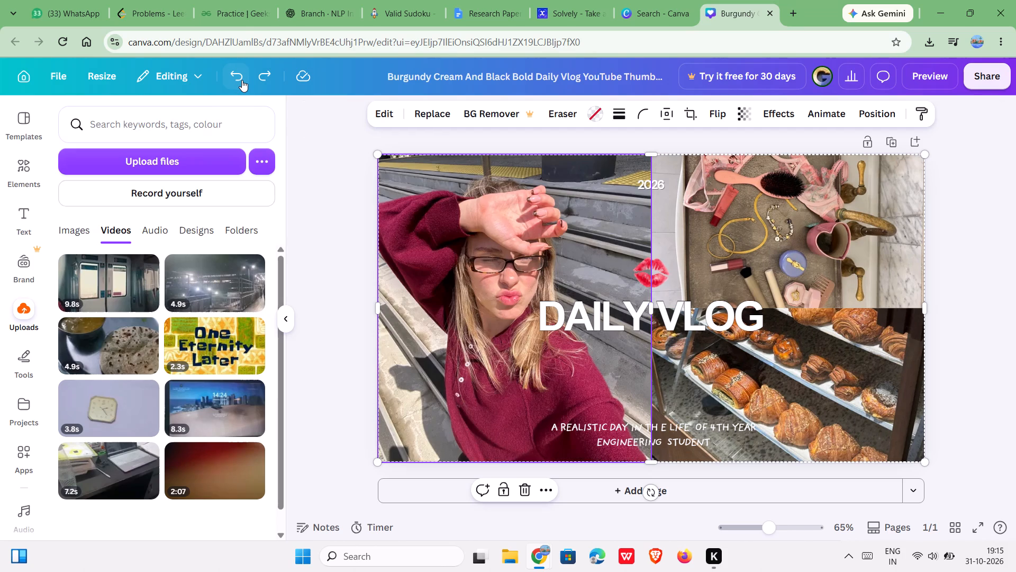
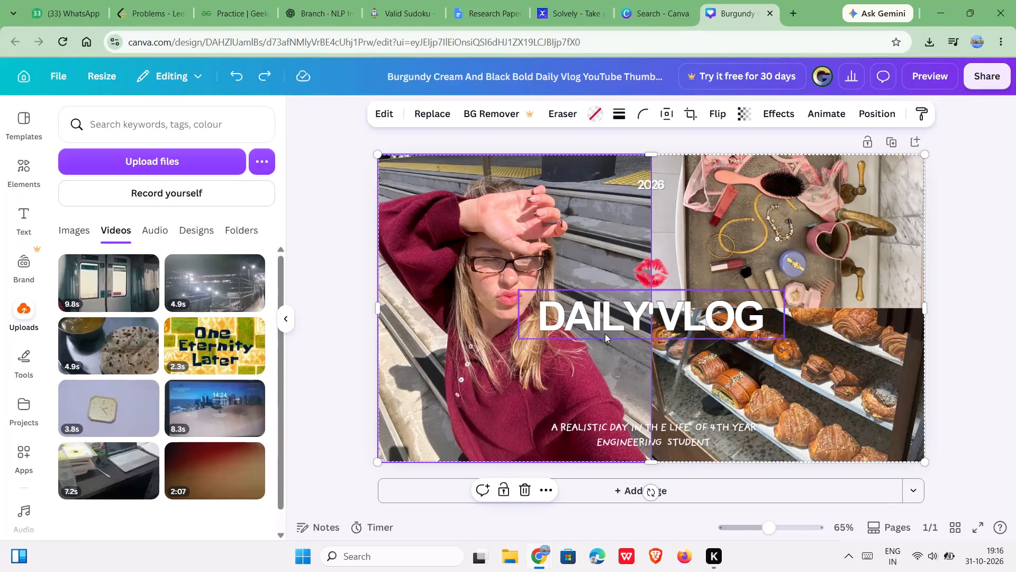
Deselect the DAILY VLOG title on the thumbnail.
click(959, 305)
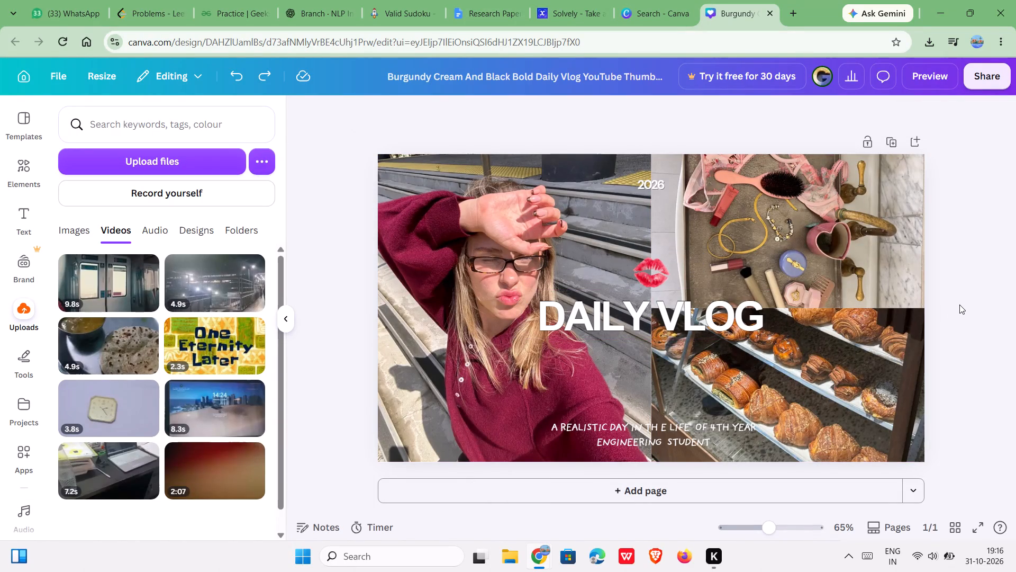
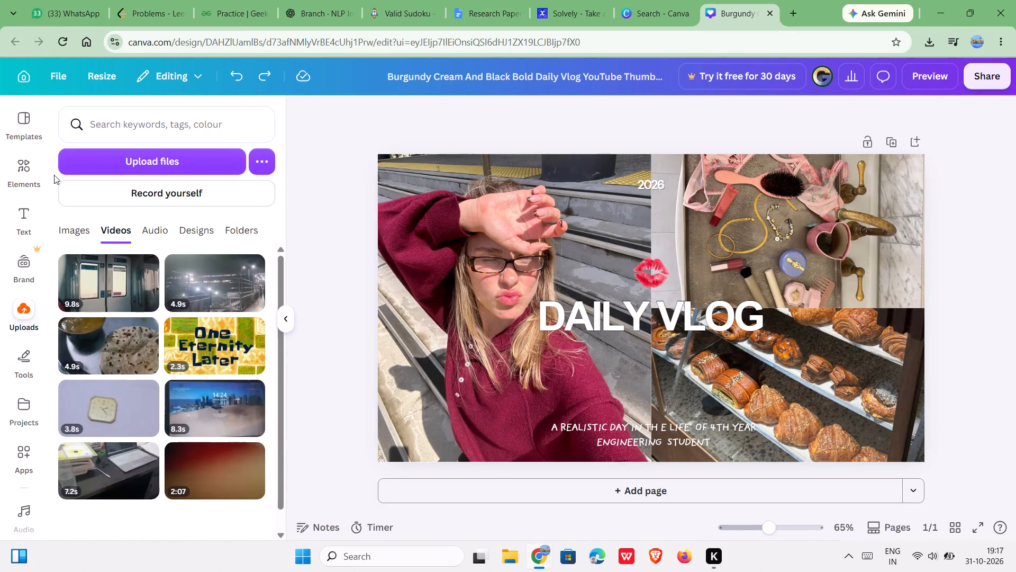
Collapse the media sidebar so that the thumbnail has the full workspace.
click(20, 129)
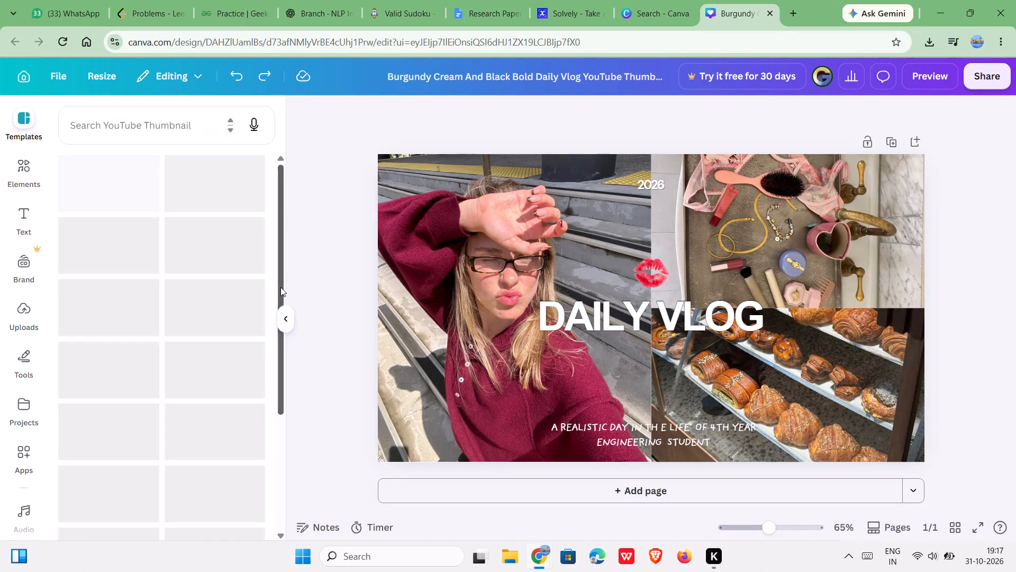
click(280, 324)
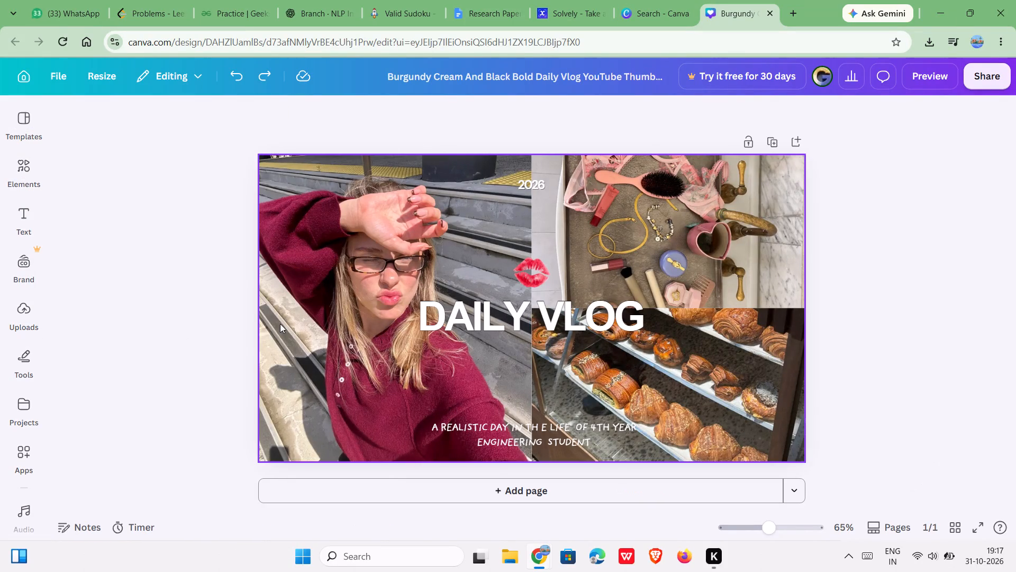
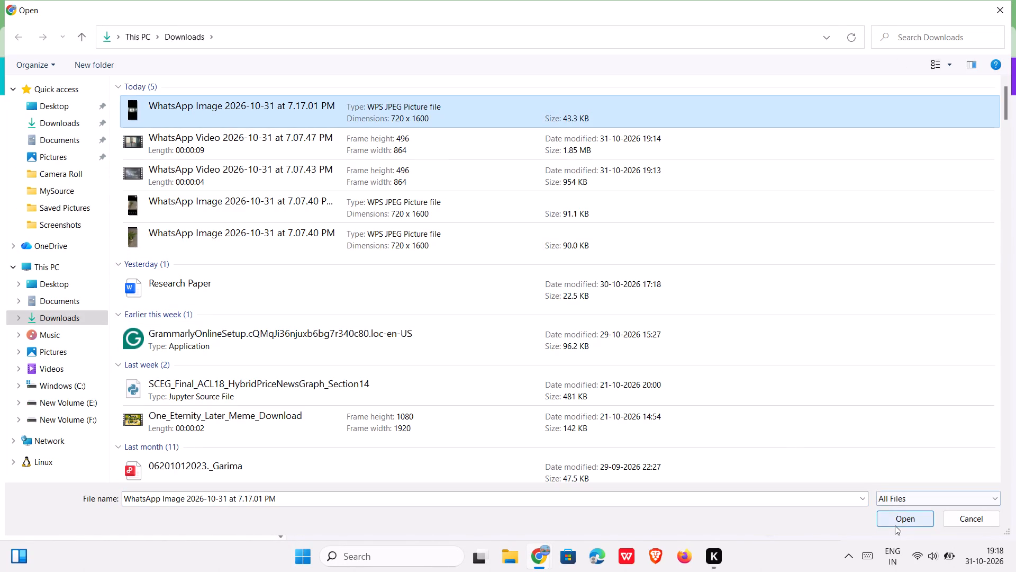
Upload the image file WhatsApp Image 2026-10-31 at 7.17.01 PM from Downloads.
click(895, 525)
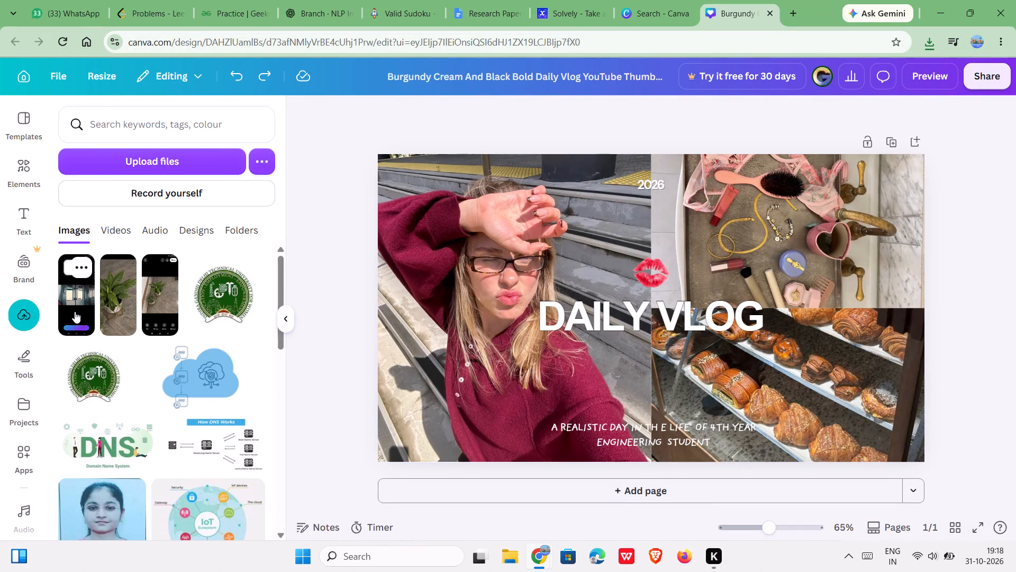
Replace the woman's photo in the tall left frame with the newly uploaded train-door image.
double_click(486, 290)
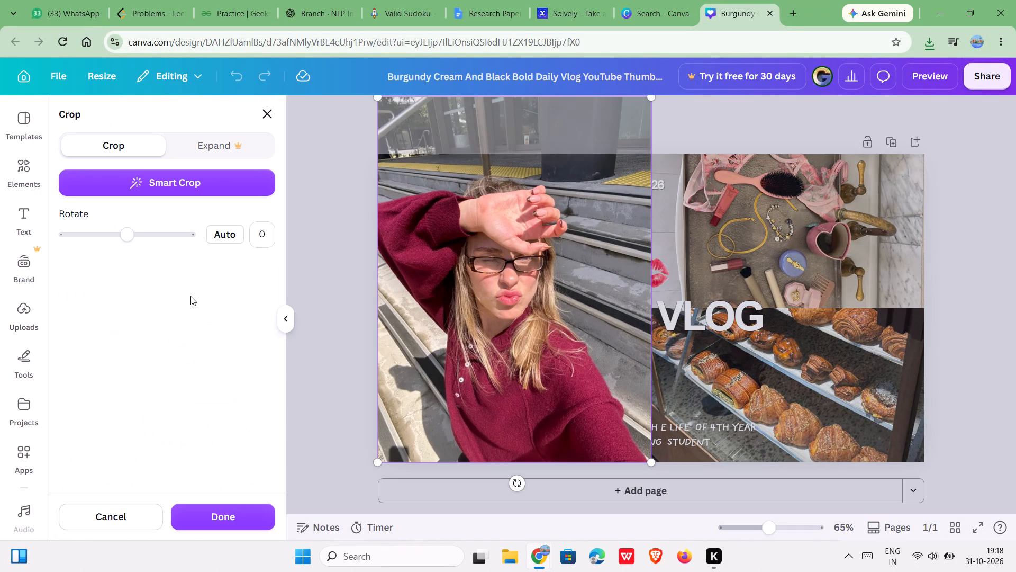
click(224, 519)
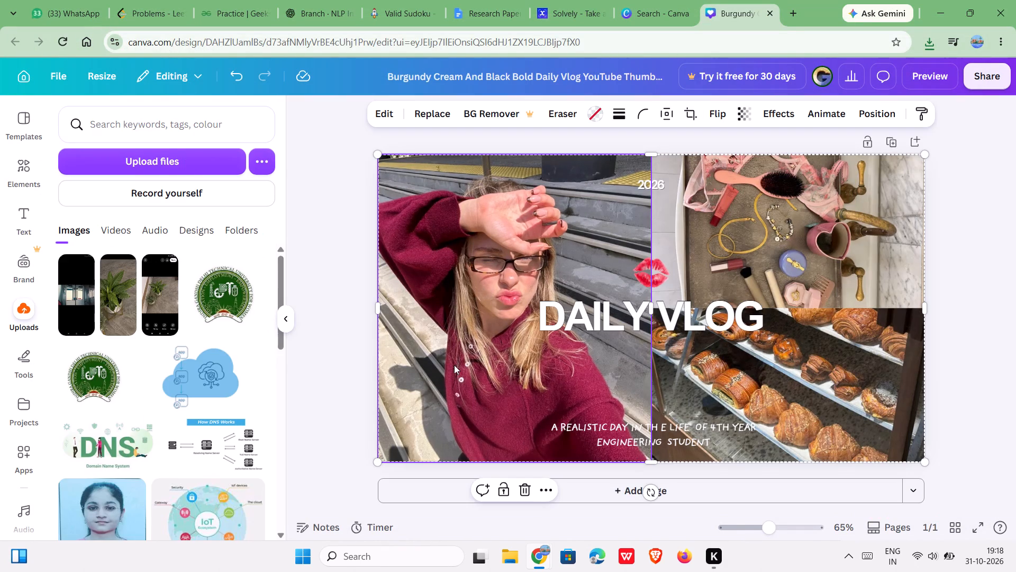
drag(66, 314, 391, 301)
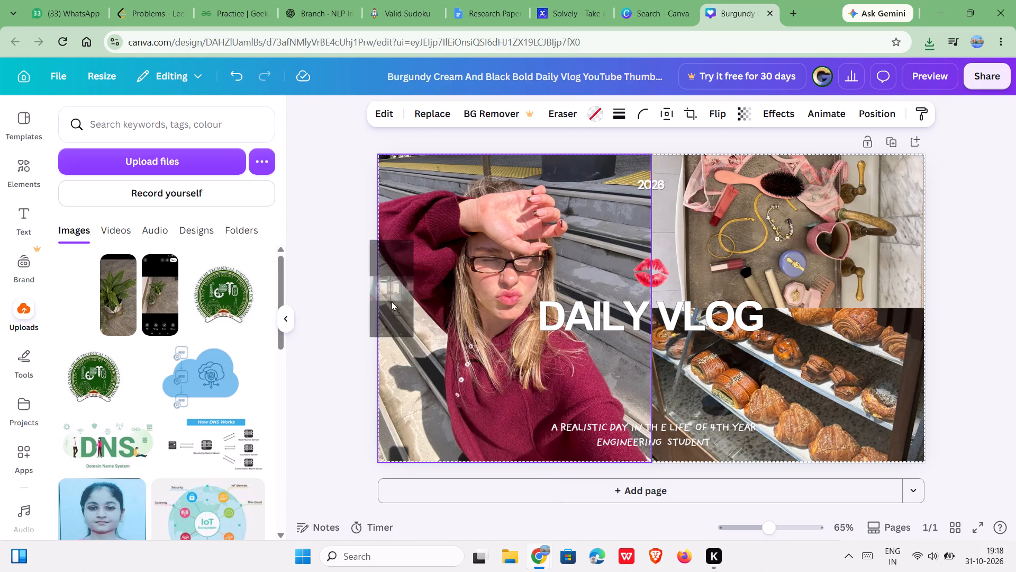
drag(391, 301, 442, 310)
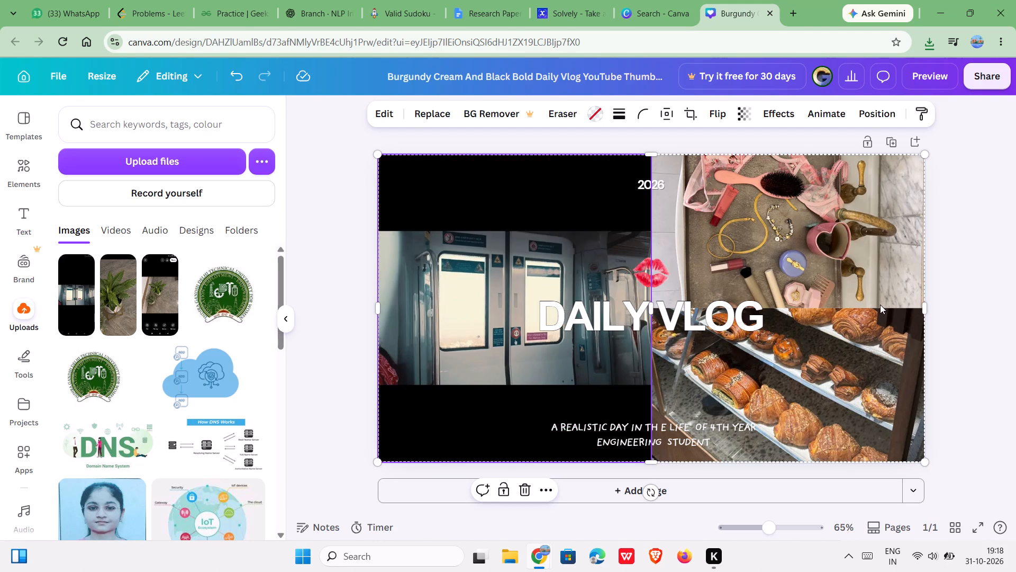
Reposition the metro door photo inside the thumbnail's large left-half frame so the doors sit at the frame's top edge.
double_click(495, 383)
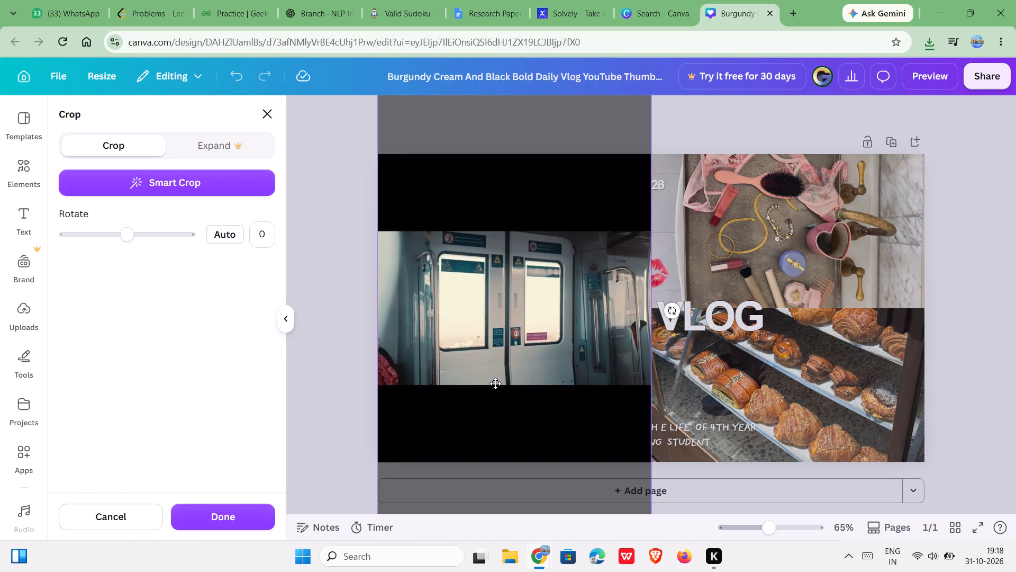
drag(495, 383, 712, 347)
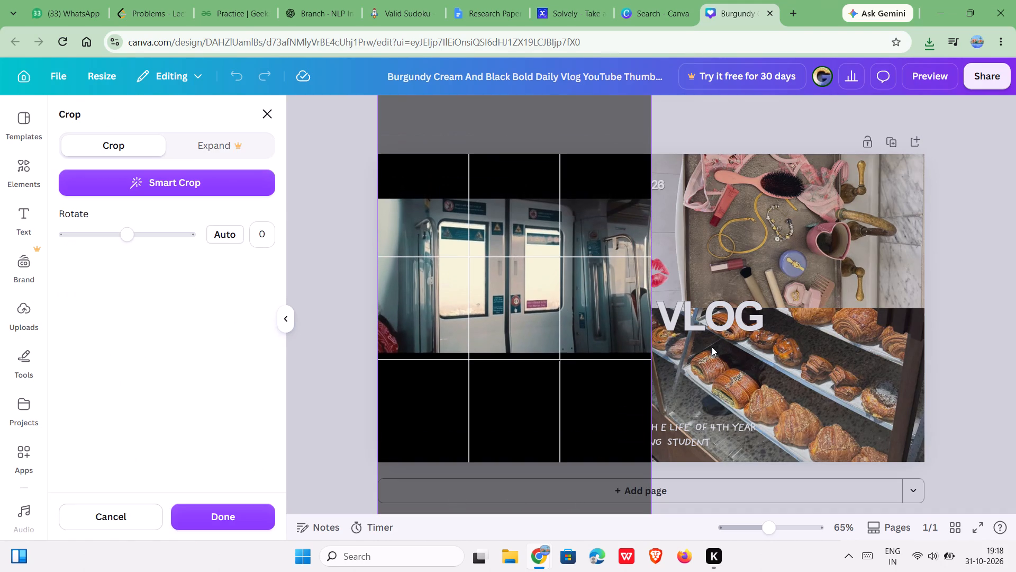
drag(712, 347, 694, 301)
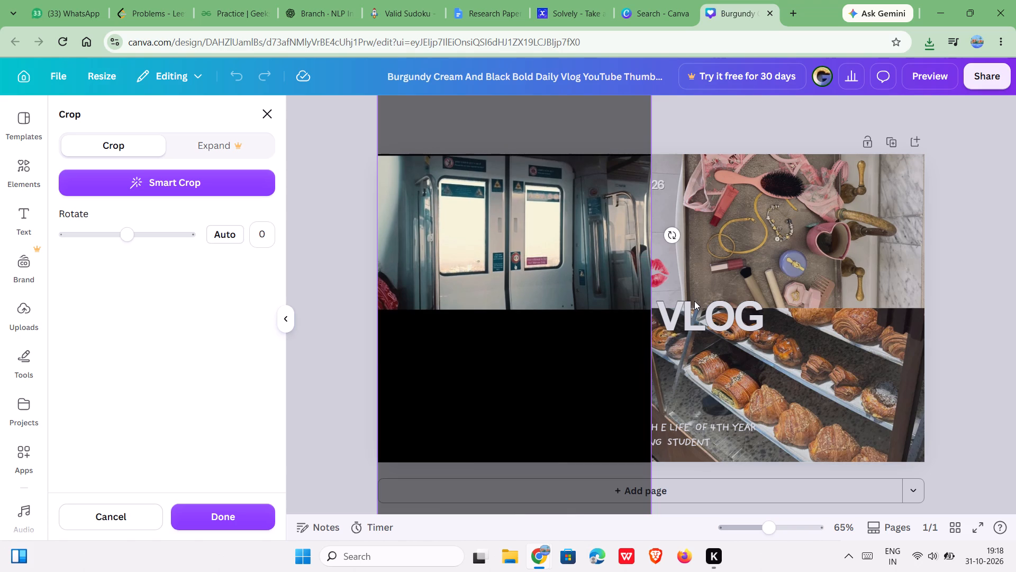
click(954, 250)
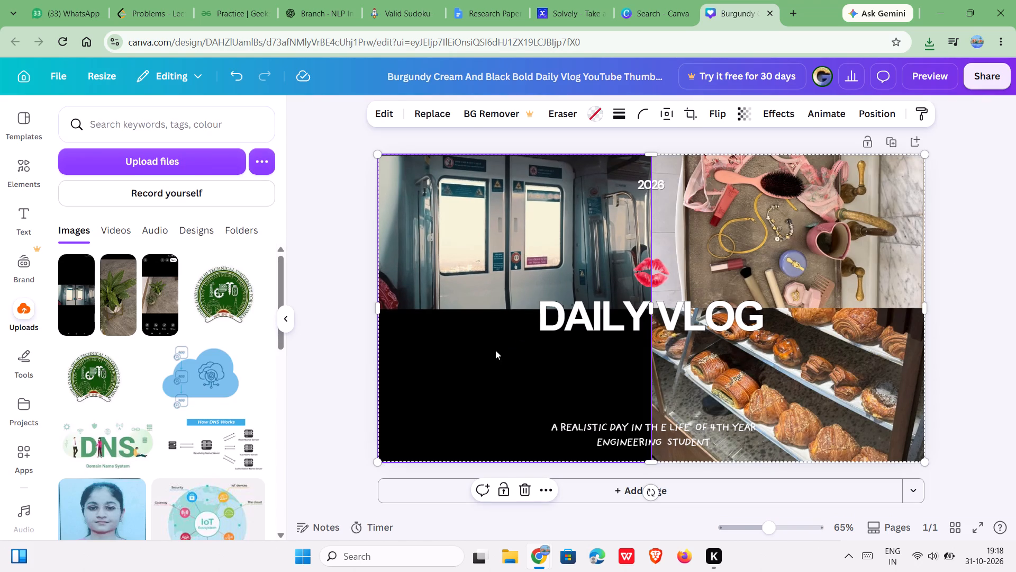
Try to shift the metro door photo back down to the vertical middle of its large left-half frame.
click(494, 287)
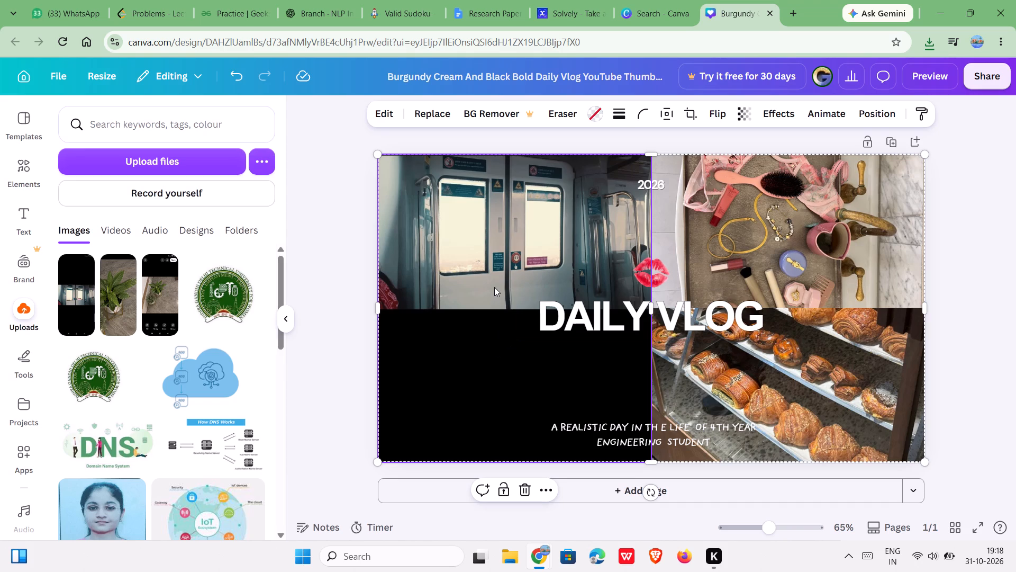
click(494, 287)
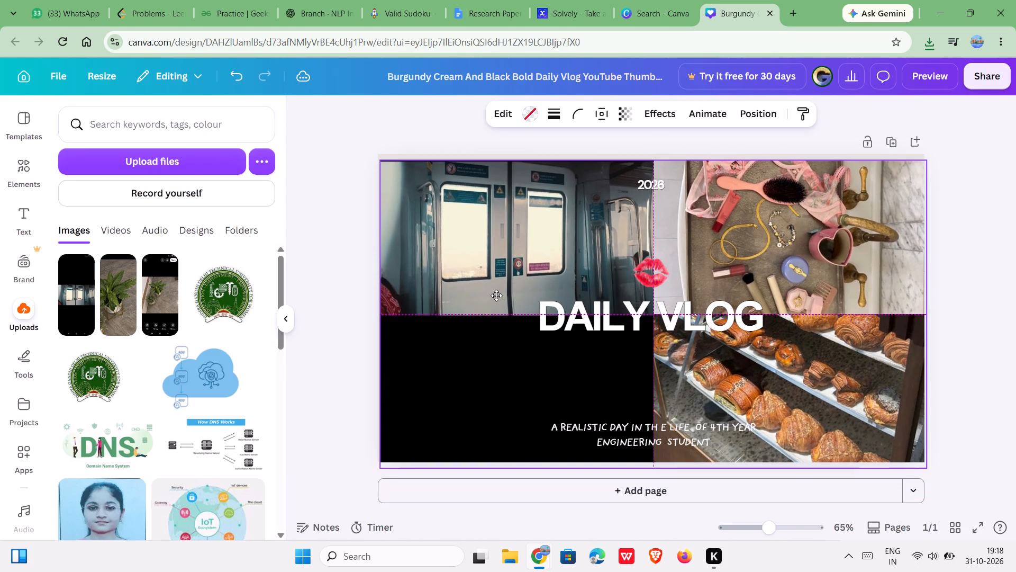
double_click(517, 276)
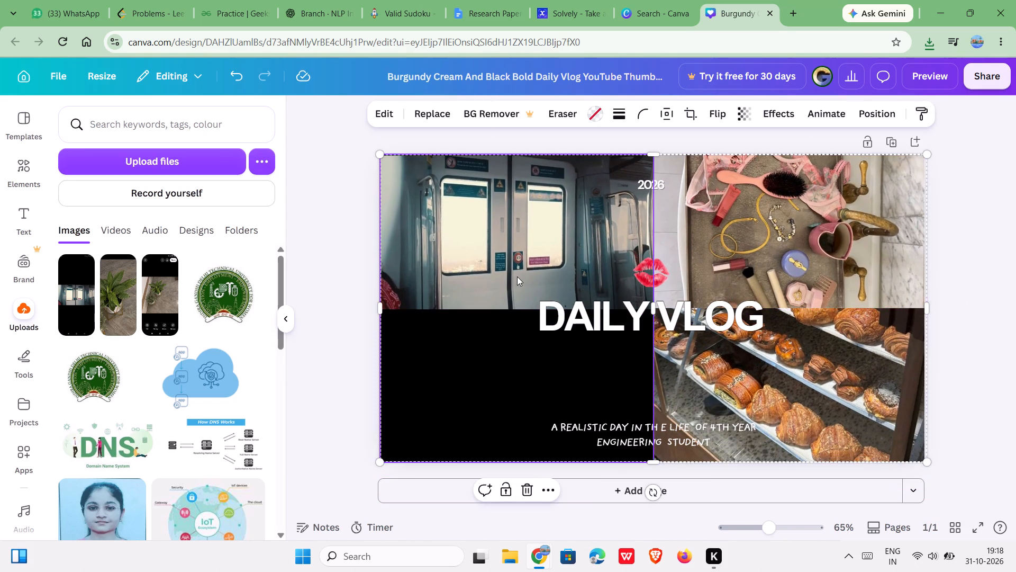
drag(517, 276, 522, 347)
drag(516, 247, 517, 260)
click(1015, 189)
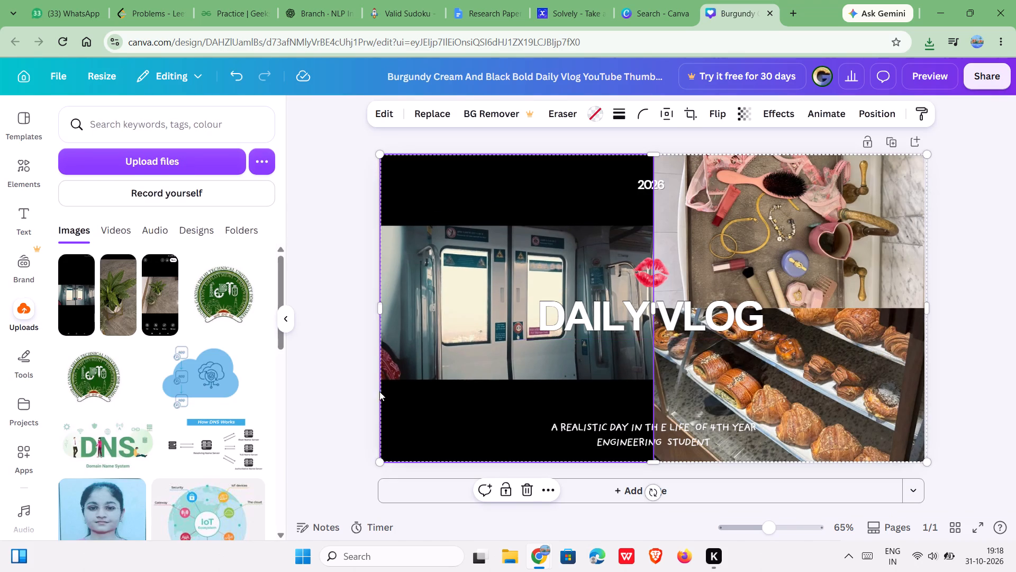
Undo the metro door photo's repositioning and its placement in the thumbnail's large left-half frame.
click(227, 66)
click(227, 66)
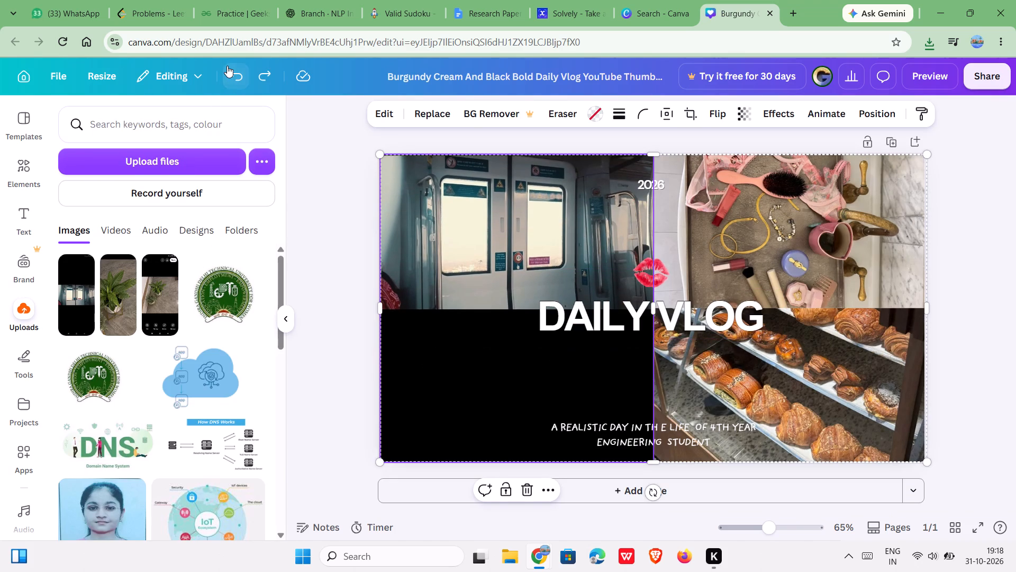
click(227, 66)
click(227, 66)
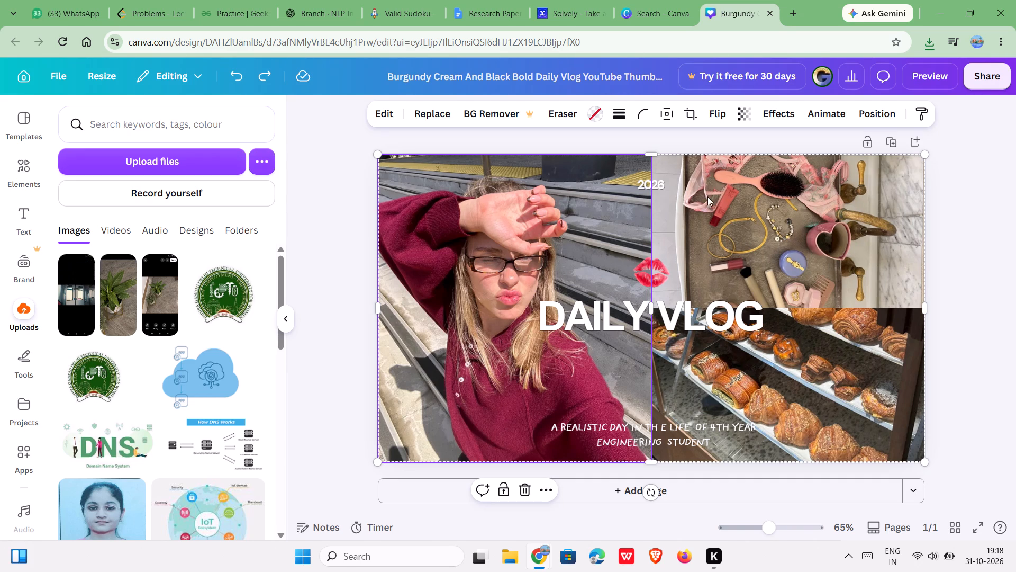
Replace the cosmetics photo in the thumbnail's upper-right frame with the uploaded metro door photo.
click(764, 209)
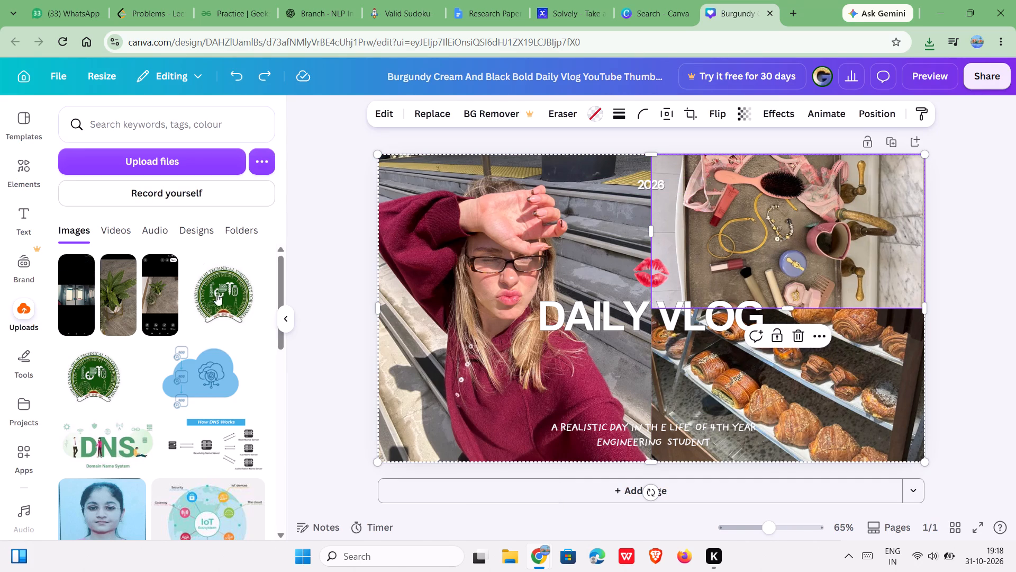
click(79, 300)
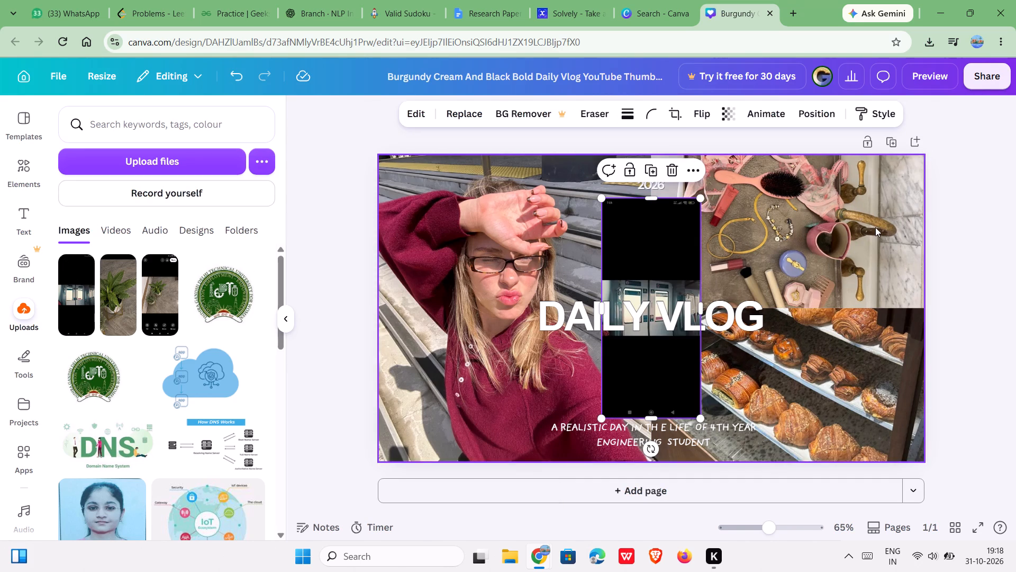
drag(663, 262, 804, 217)
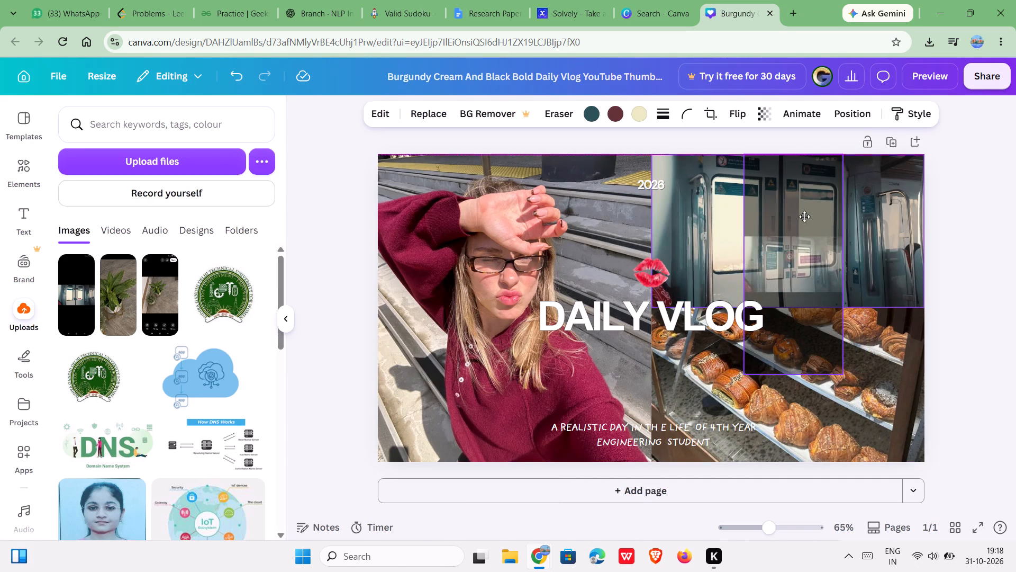
drag(804, 217, 804, 217)
click(988, 237)
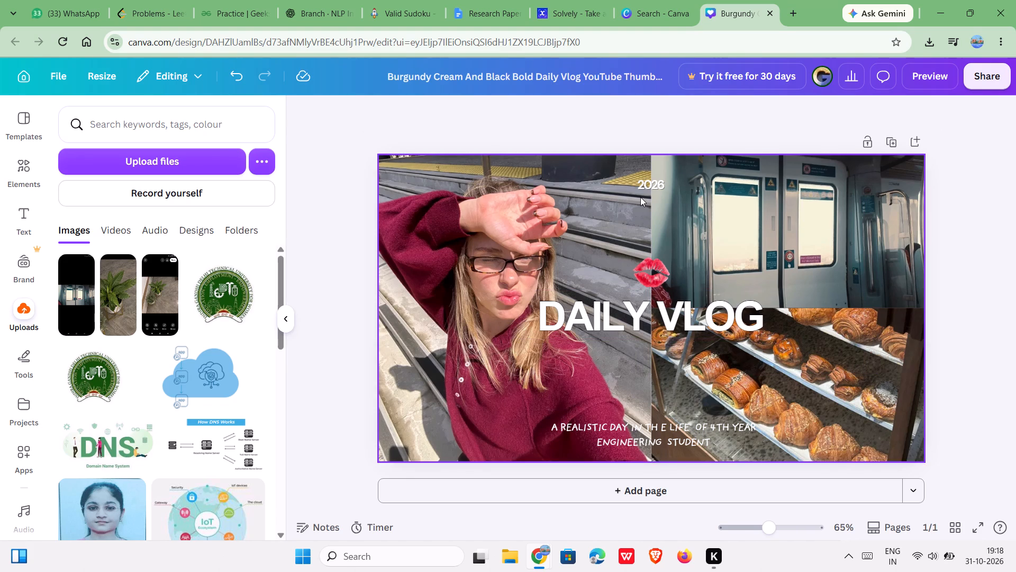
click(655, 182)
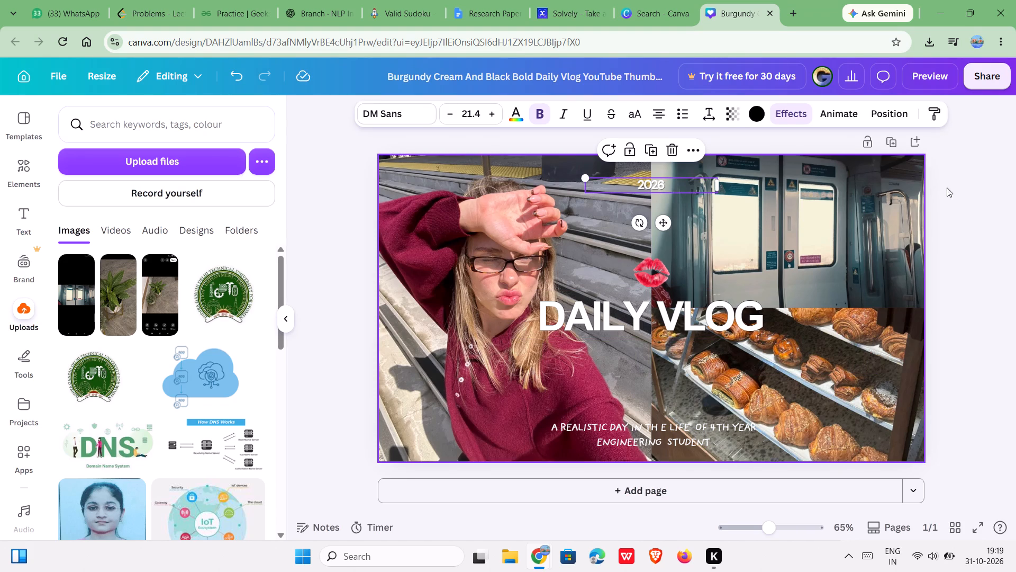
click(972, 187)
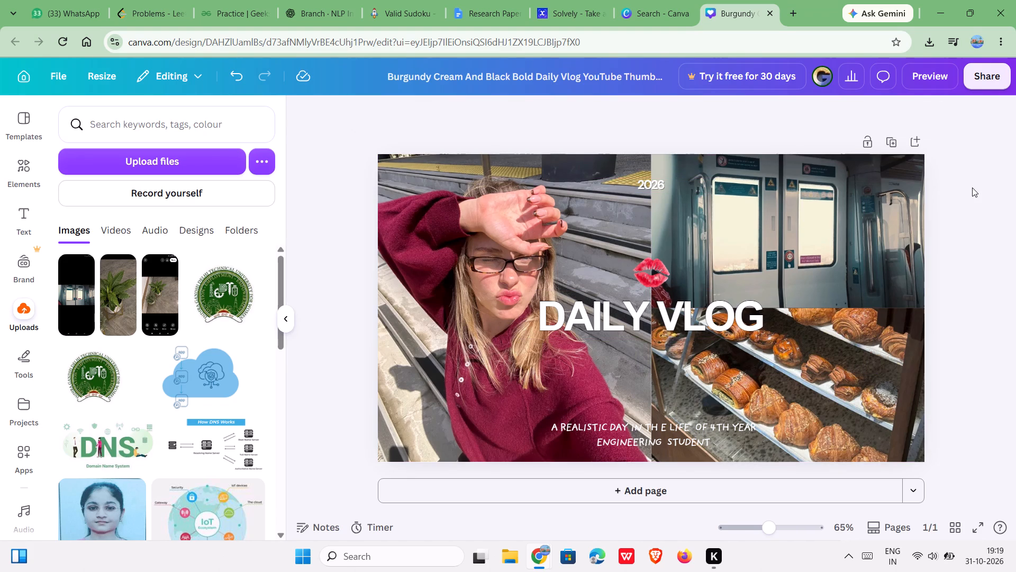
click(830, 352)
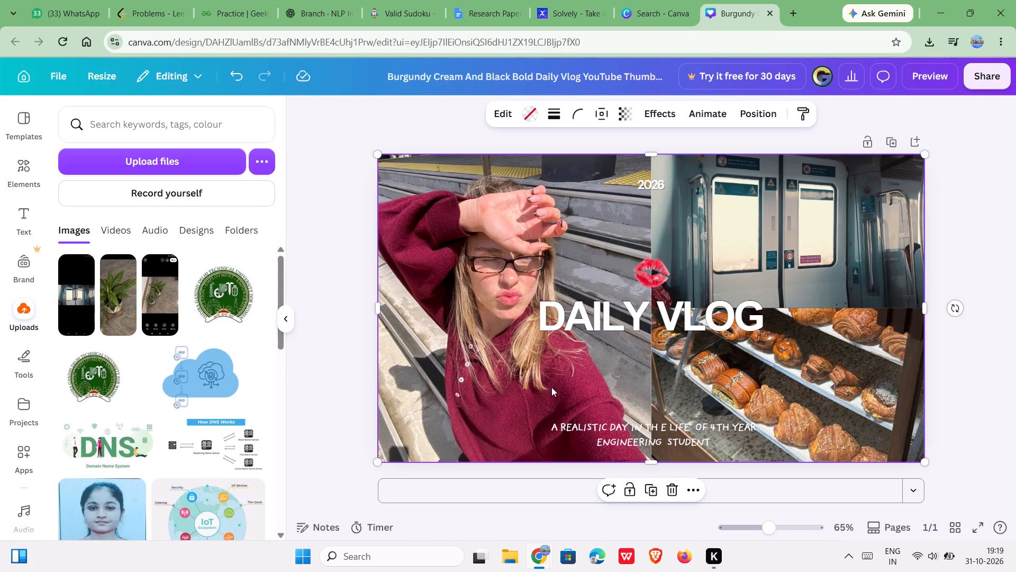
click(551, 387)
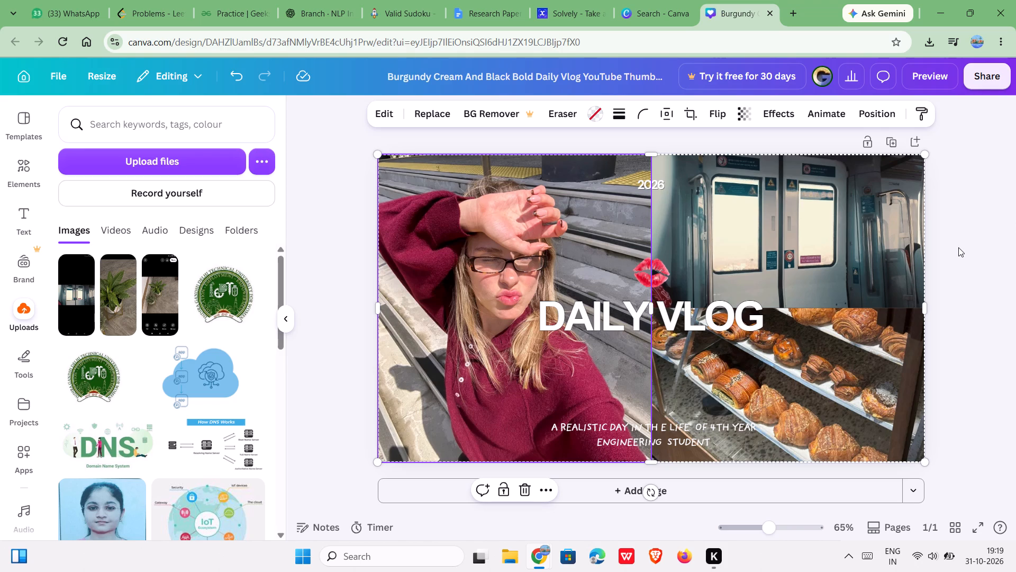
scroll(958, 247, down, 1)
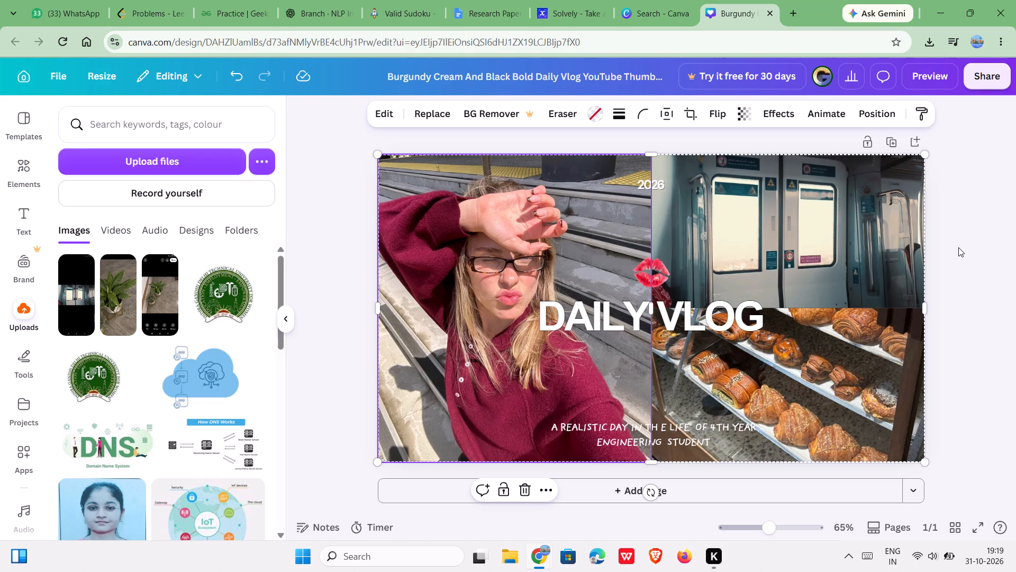
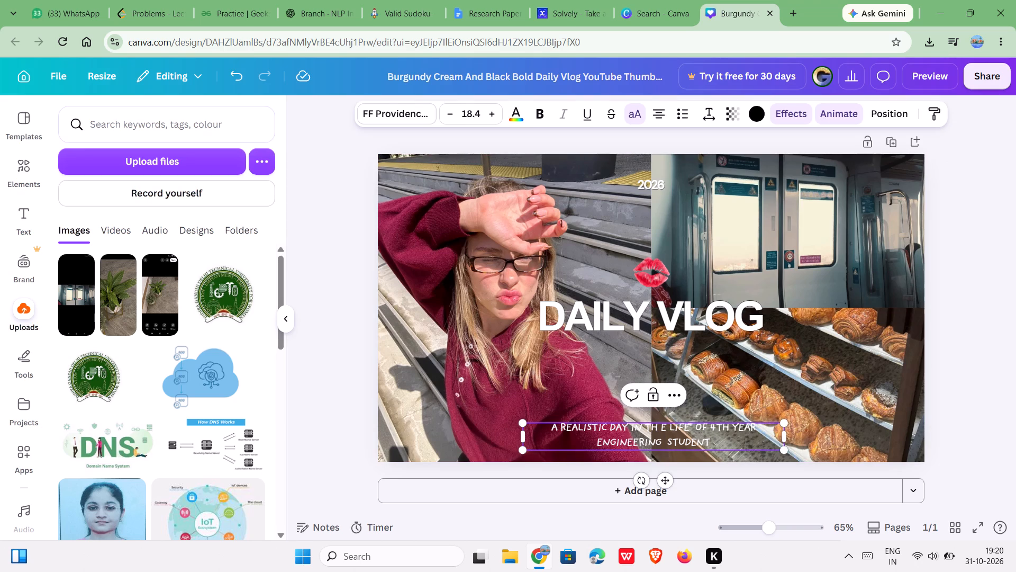
Remove the stray space in "TH E" so the caption reads "A REALISTIC DAY IN THE LIFE OF 4TH YEAR ENGINEERING STUDENT".
key(BackSpace)
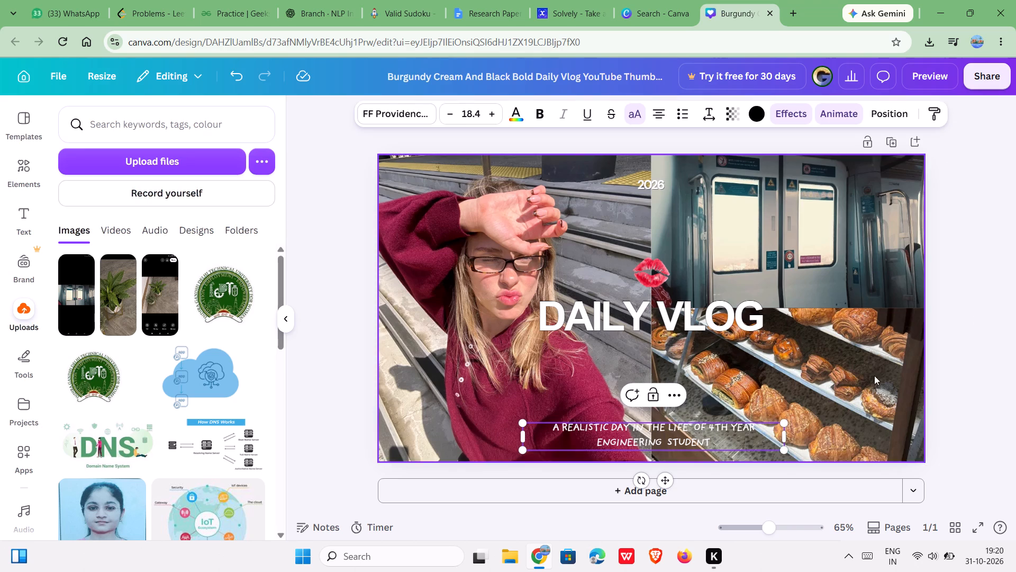
click(996, 305)
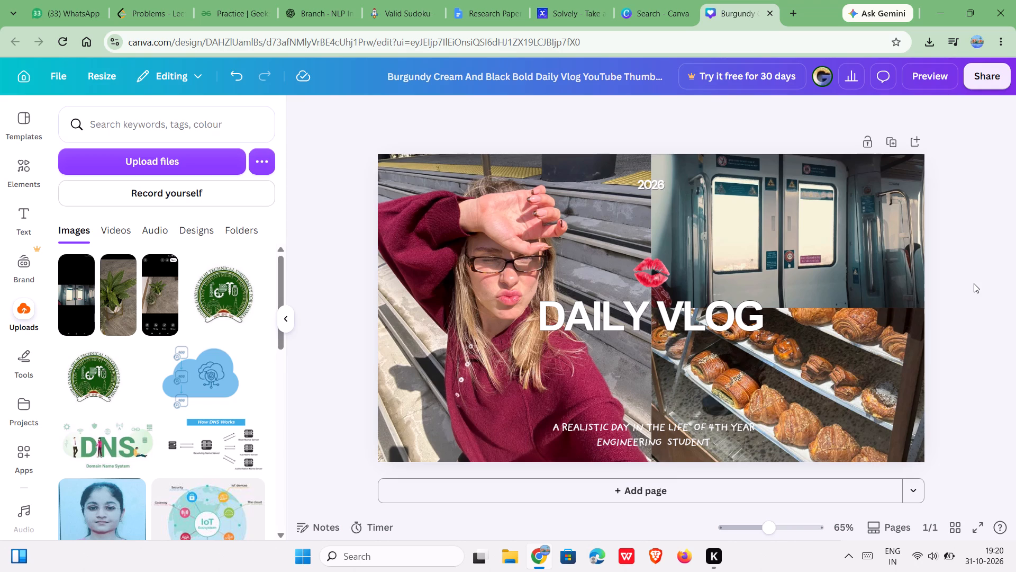
click(792, 381)
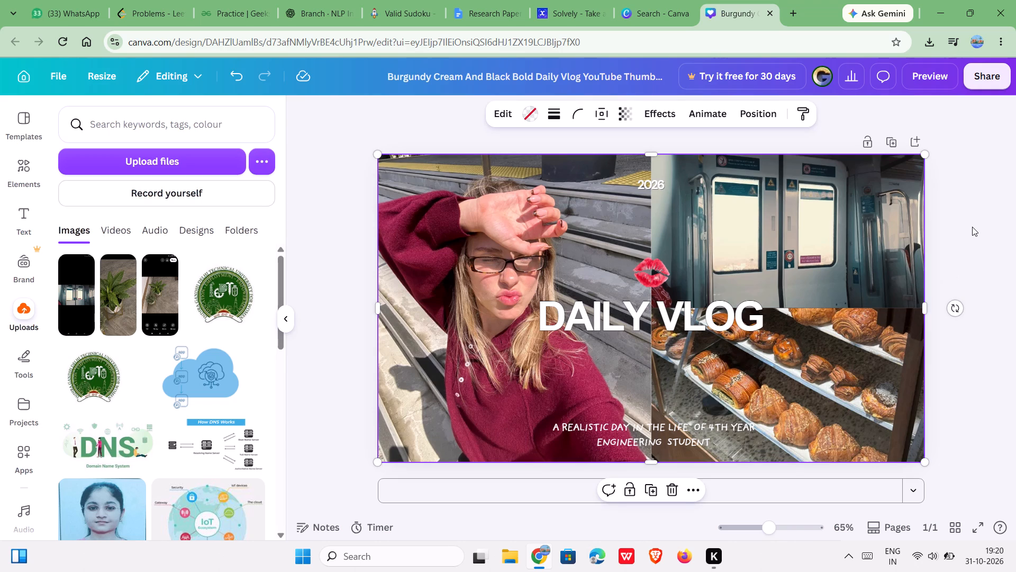
click(972, 227)
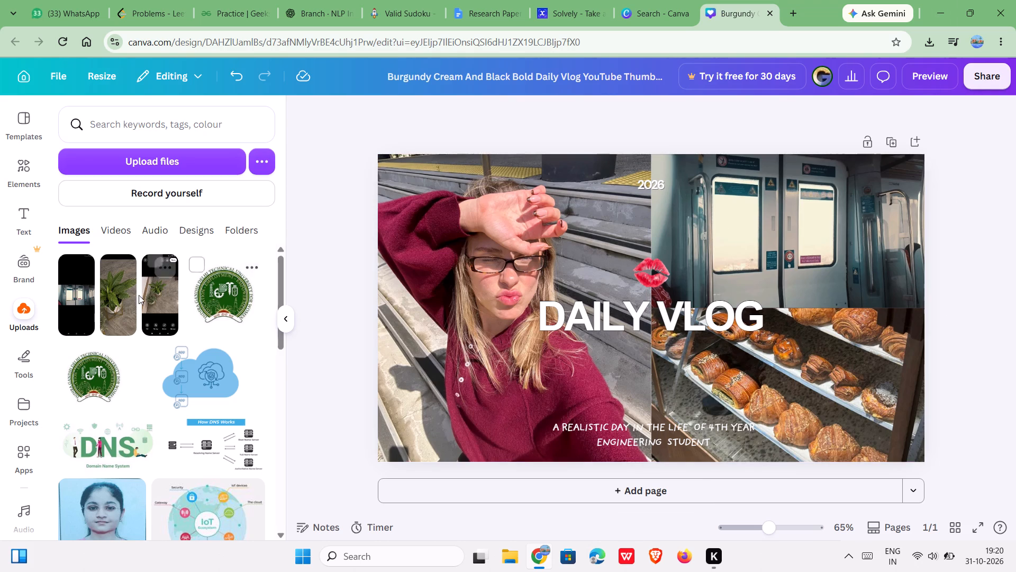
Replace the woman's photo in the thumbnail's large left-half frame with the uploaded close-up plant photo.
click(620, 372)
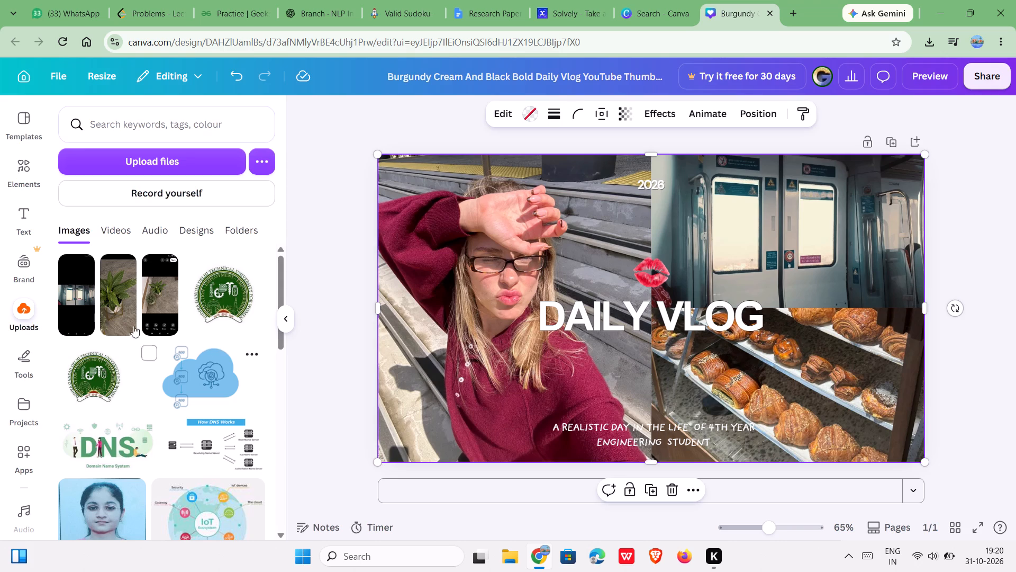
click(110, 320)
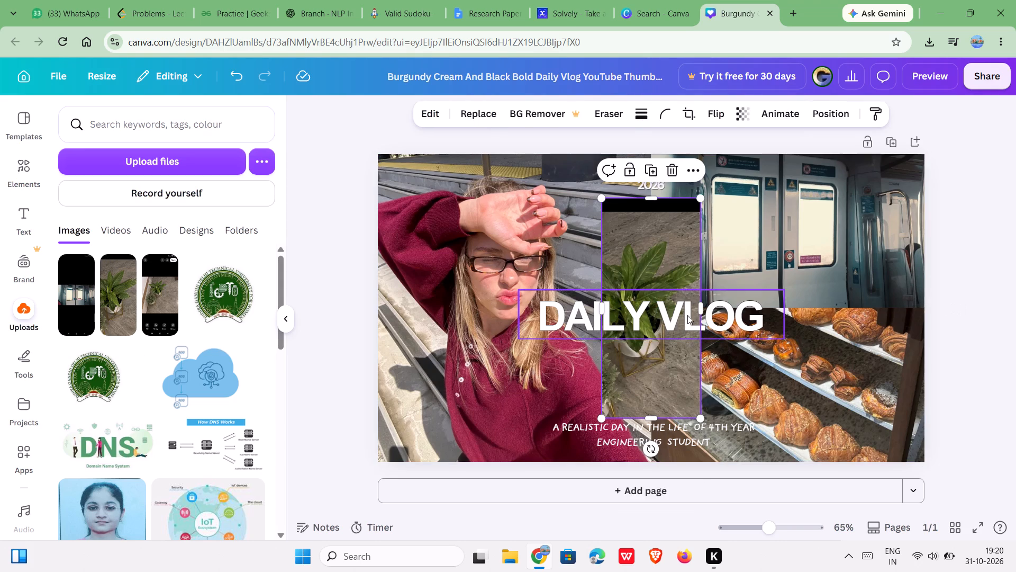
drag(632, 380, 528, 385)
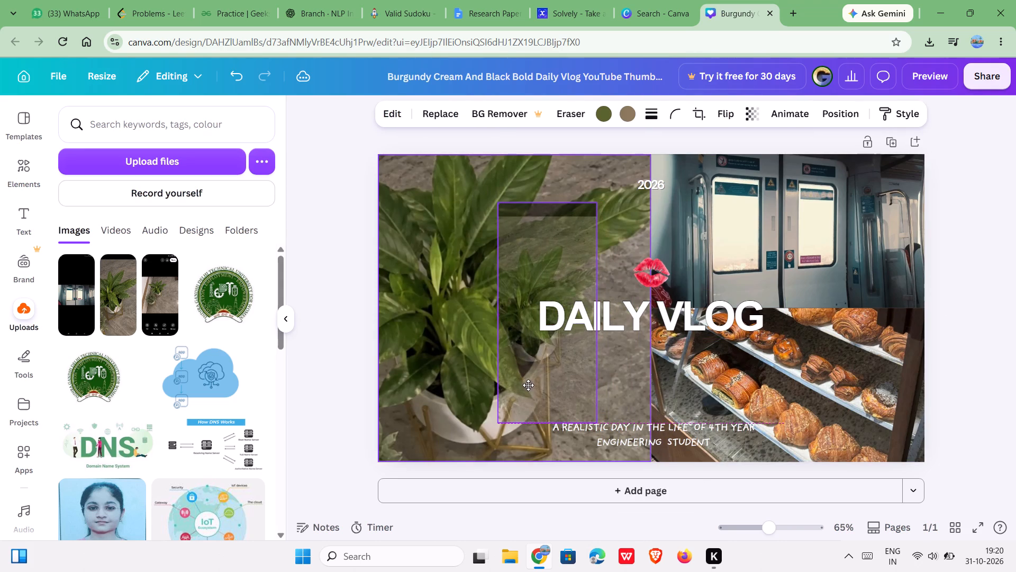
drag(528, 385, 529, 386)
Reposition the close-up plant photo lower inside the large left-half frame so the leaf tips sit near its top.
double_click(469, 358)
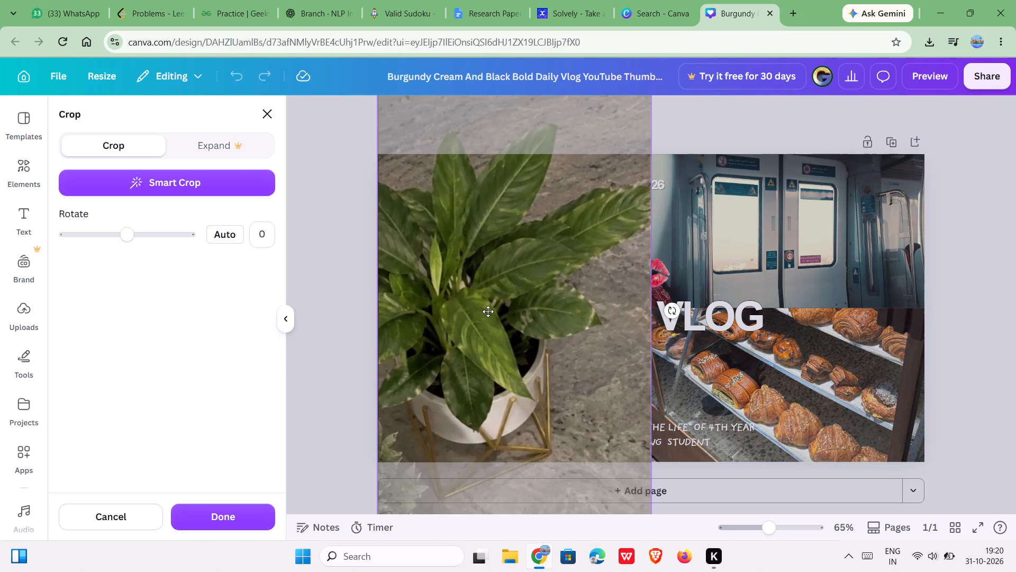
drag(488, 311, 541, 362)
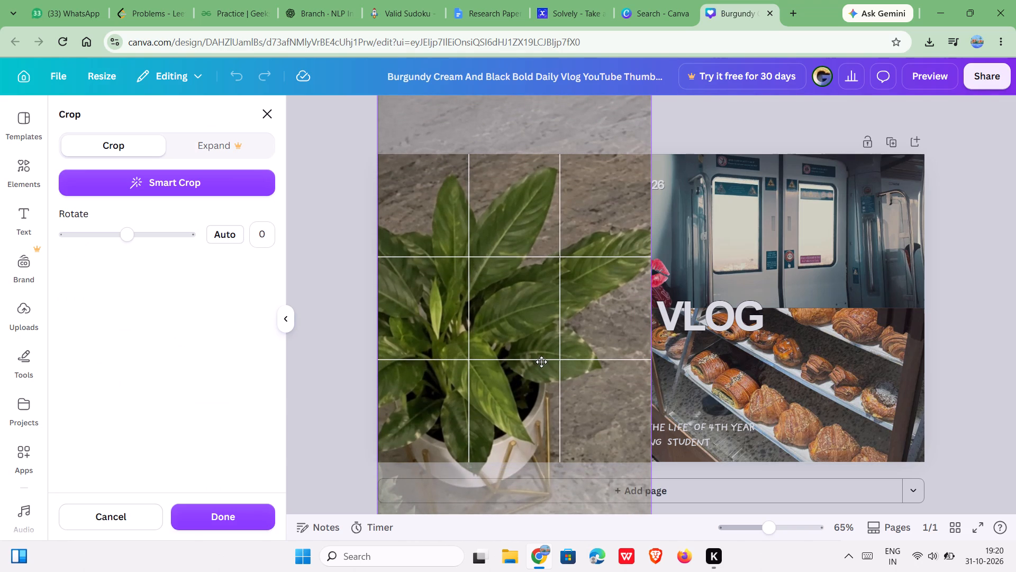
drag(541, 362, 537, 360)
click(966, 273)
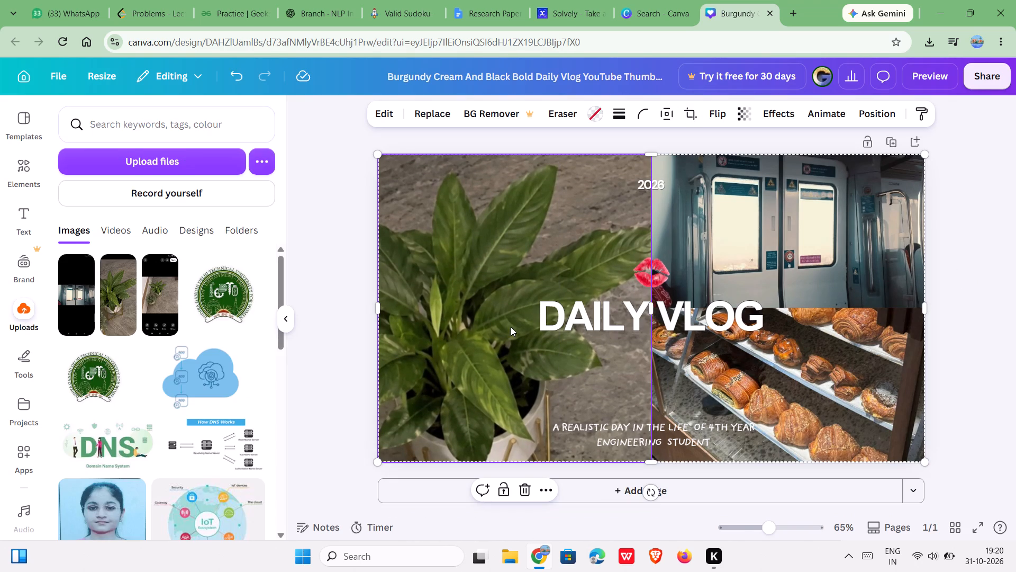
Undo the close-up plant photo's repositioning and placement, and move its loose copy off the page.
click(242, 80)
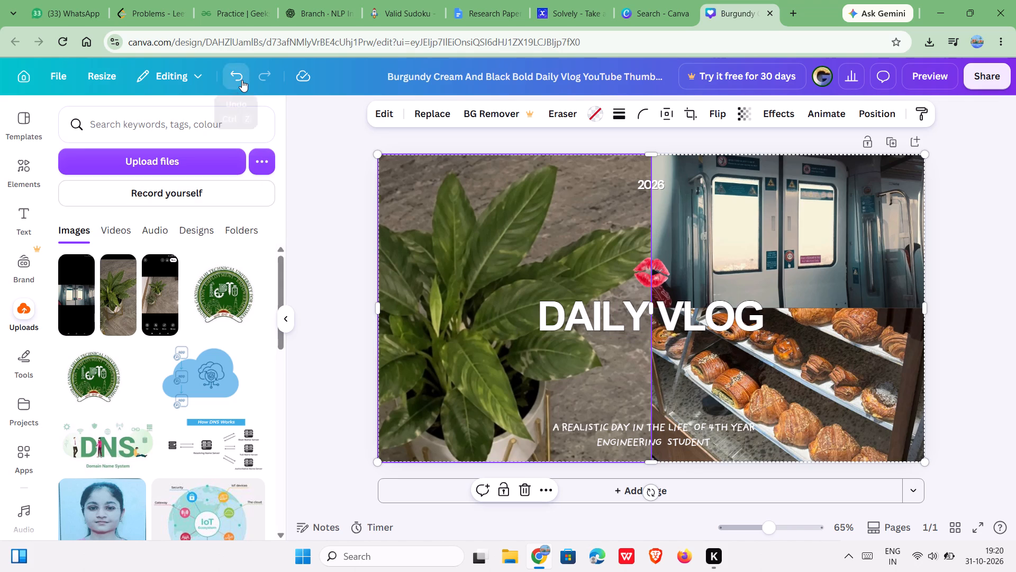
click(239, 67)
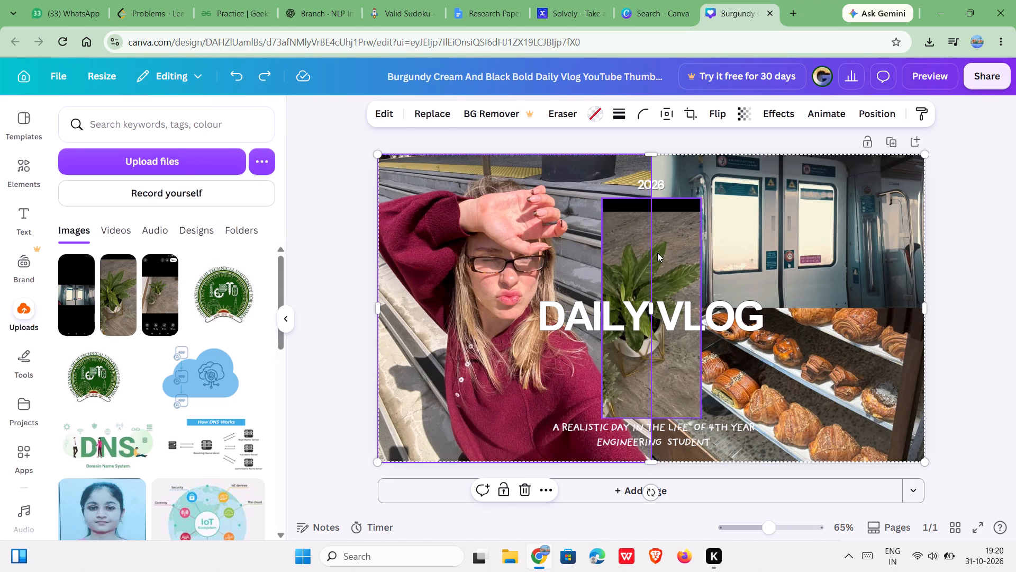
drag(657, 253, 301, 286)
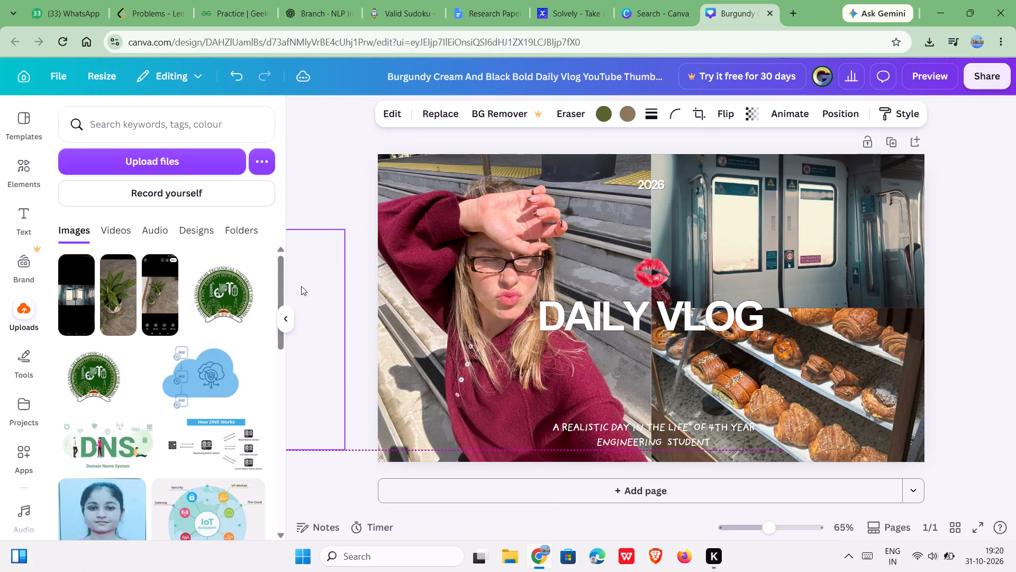
Replace the woman's photo in the large left-half frame with the uploaded screenshot showing two potted plants.
click(539, 254)
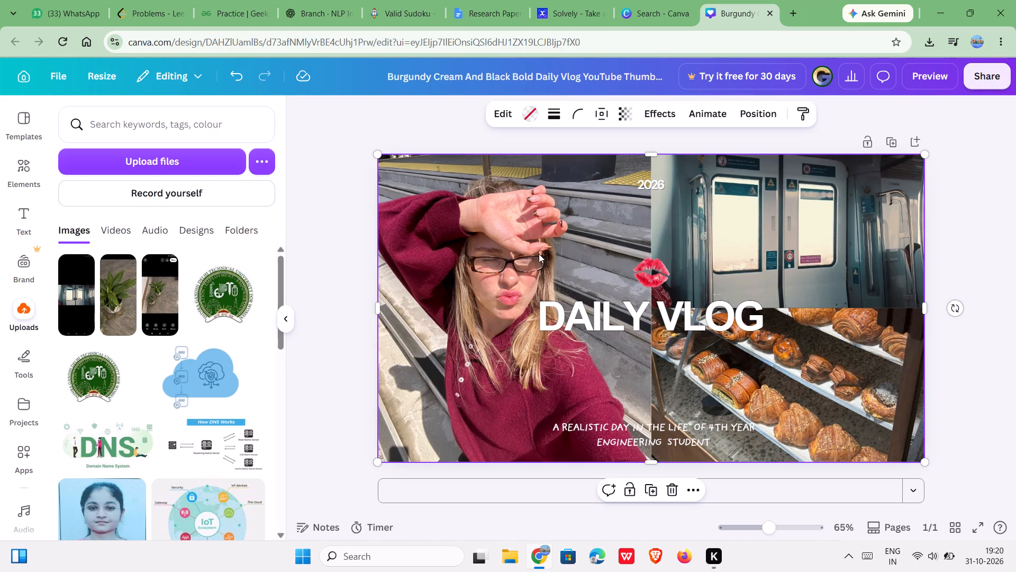
click(170, 313)
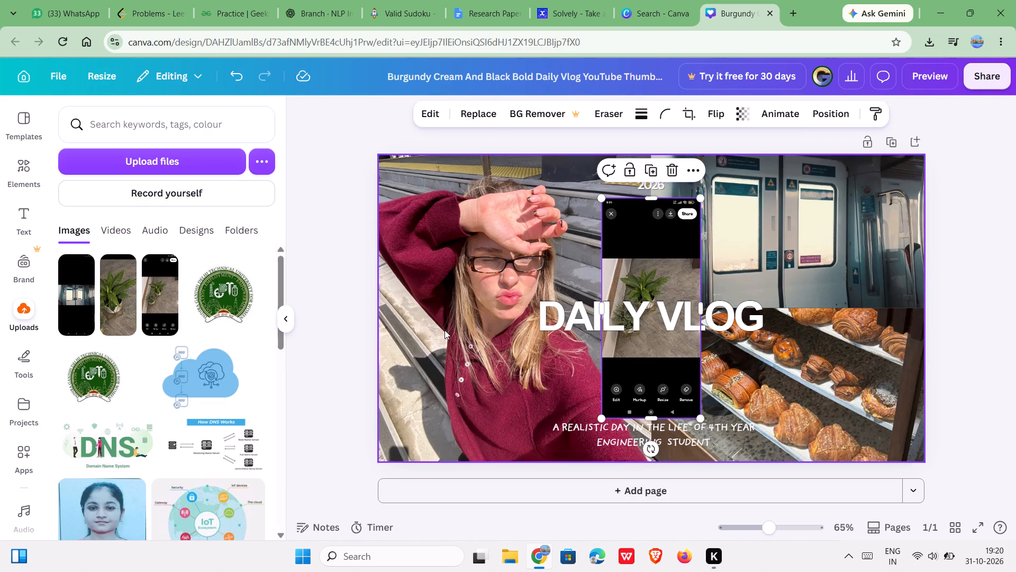
drag(677, 265, 524, 282)
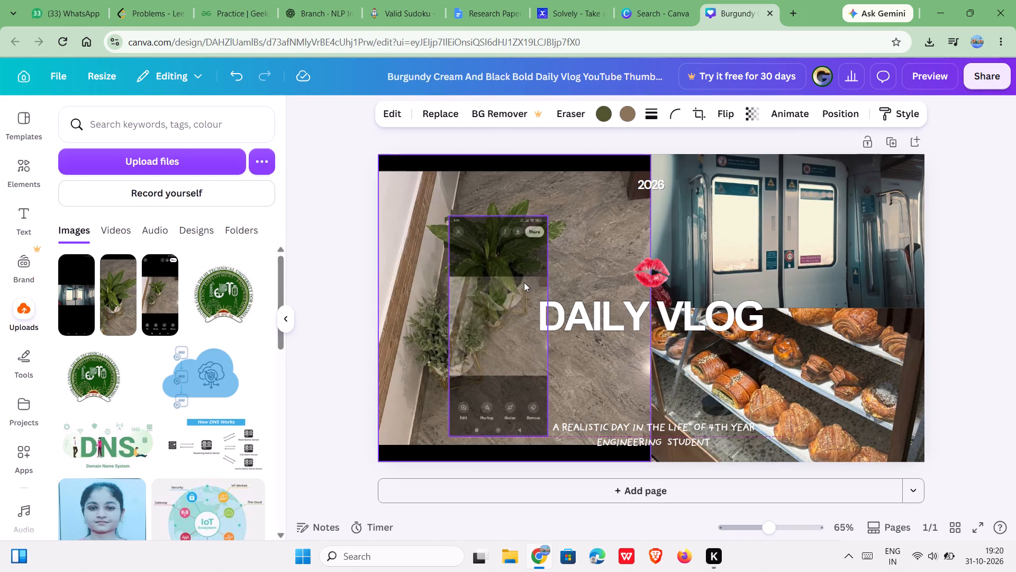
click(975, 210)
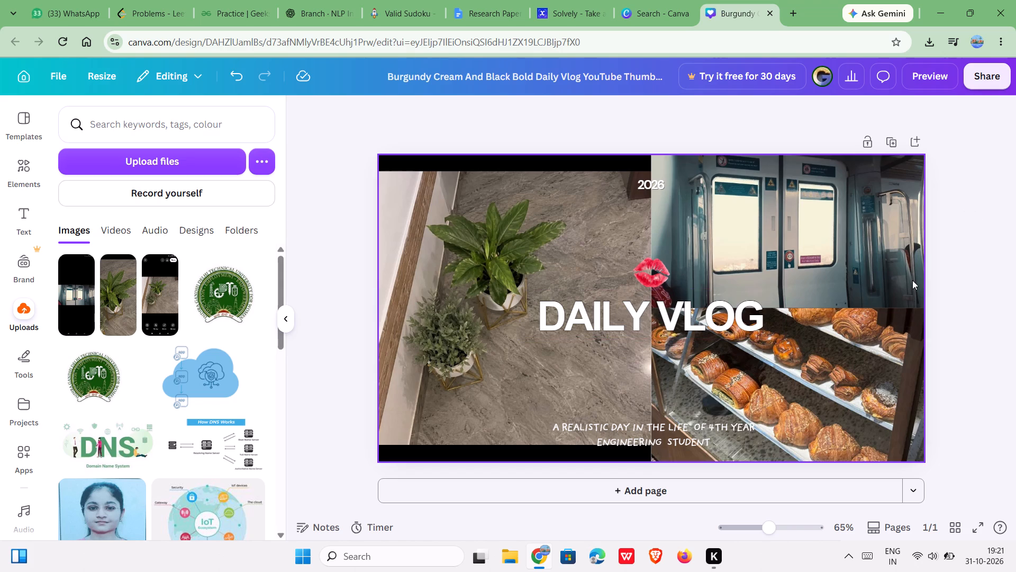
Move the "A REALISTIC DAY IN THE LIFE" caption slightly up and to the left, keeping the photo grid in place.
drag(656, 435, 649, 434)
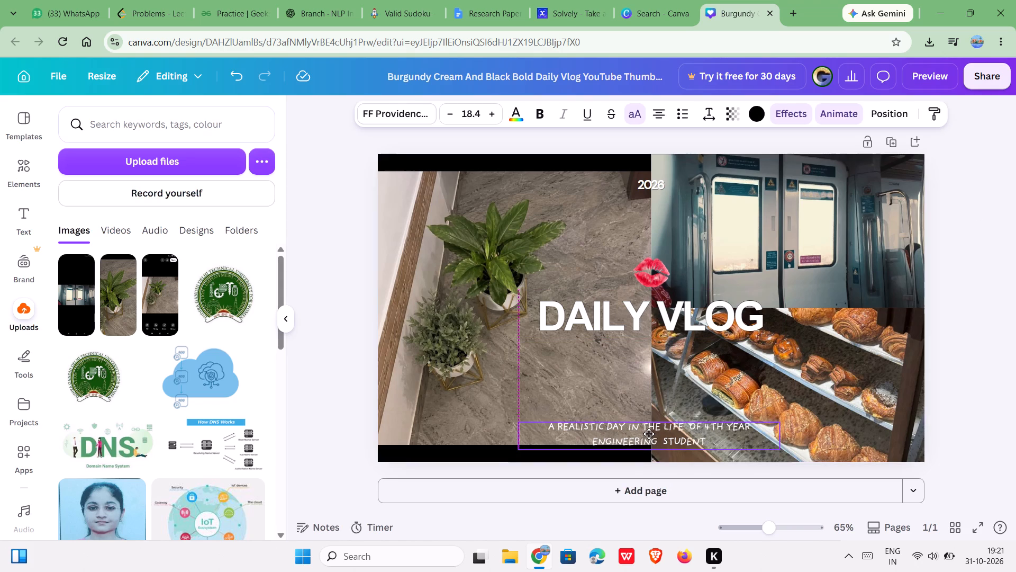
drag(649, 434, 649, 431)
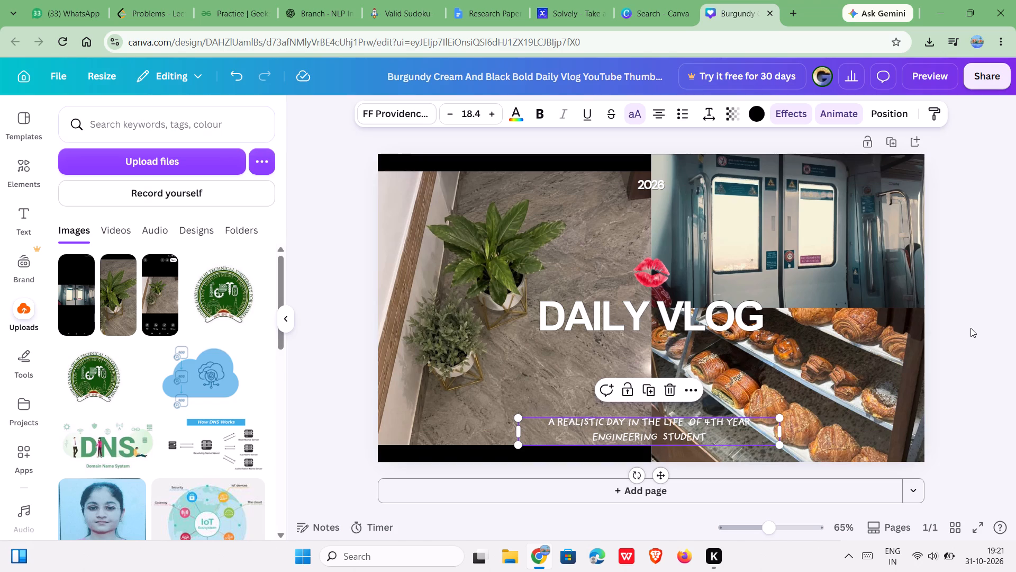
click(970, 328)
click(482, 389)
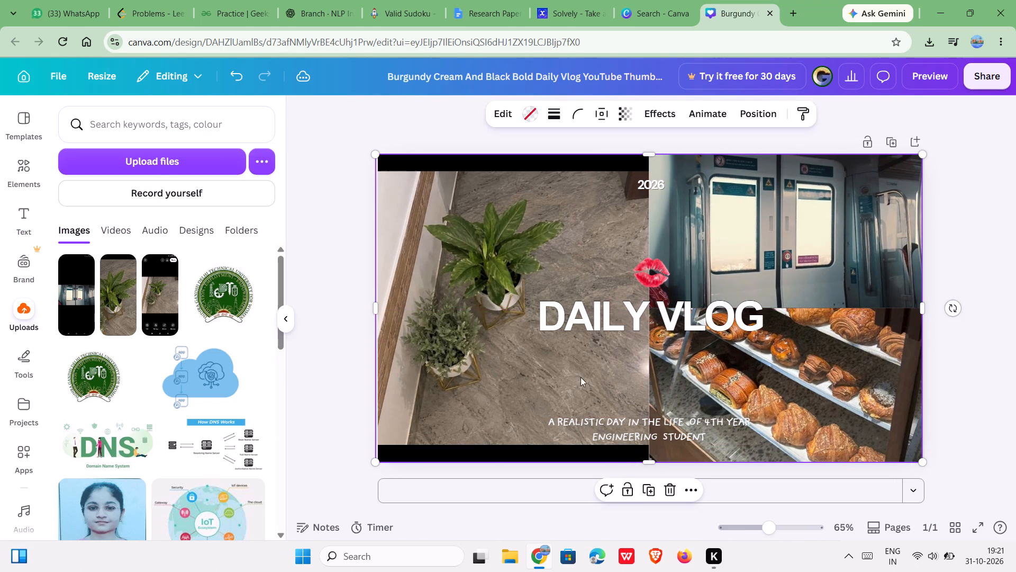
click(228, 75)
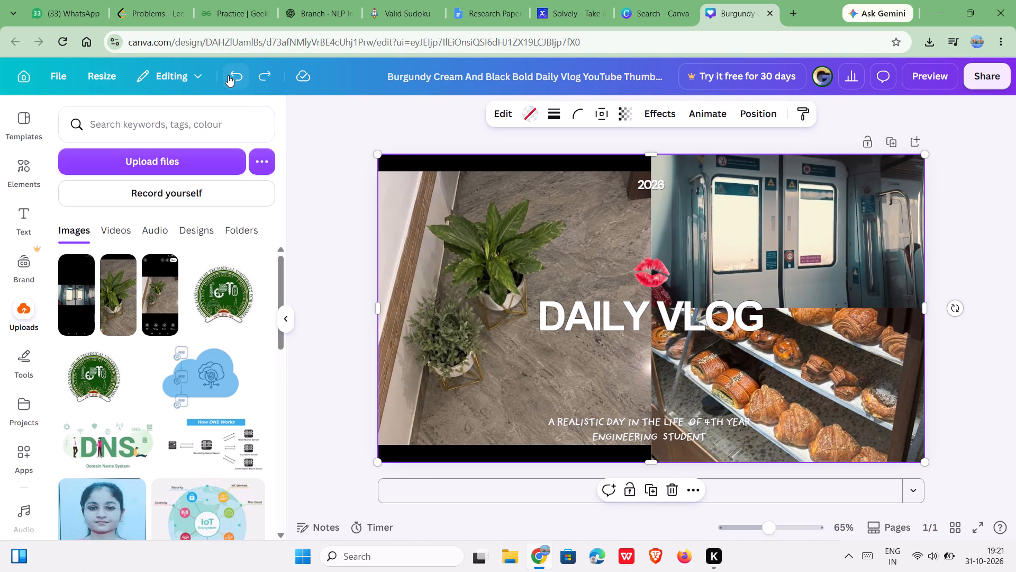
Enlarge the two-plant photo inside the large left-half frame using Smart Crop and a 0.2 rotation.
double_click(475, 228)
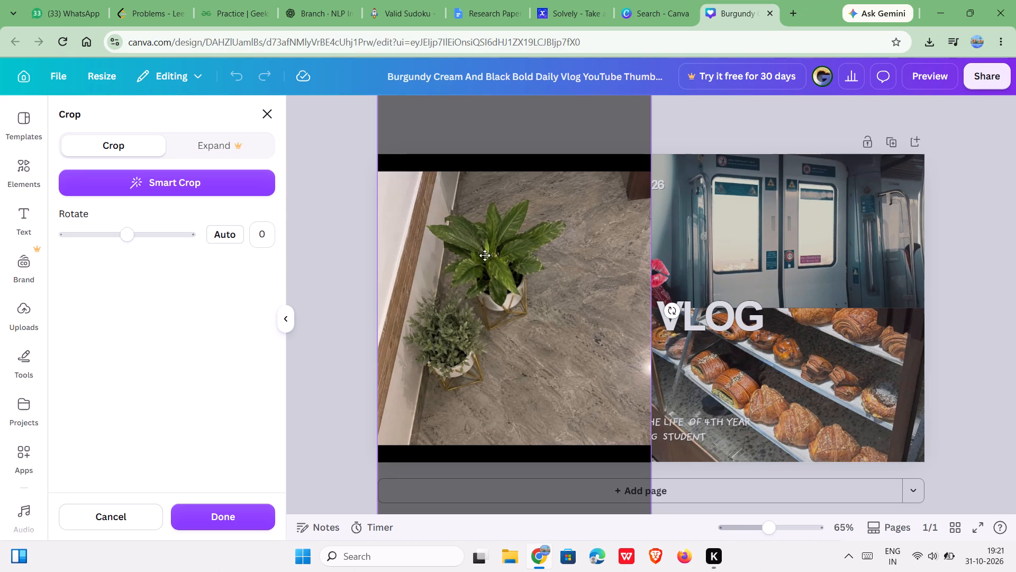
click(129, 238)
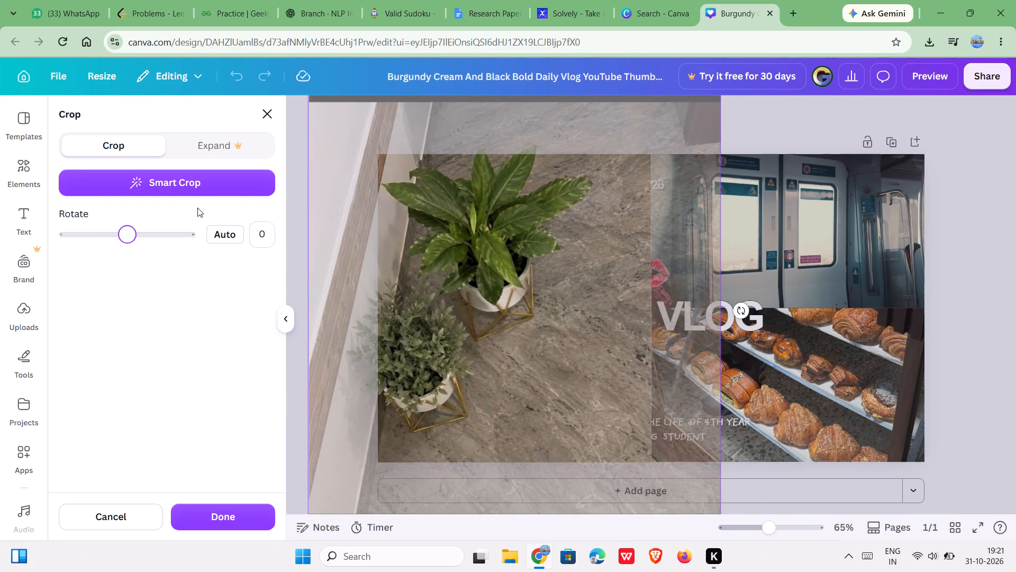
click(196, 194)
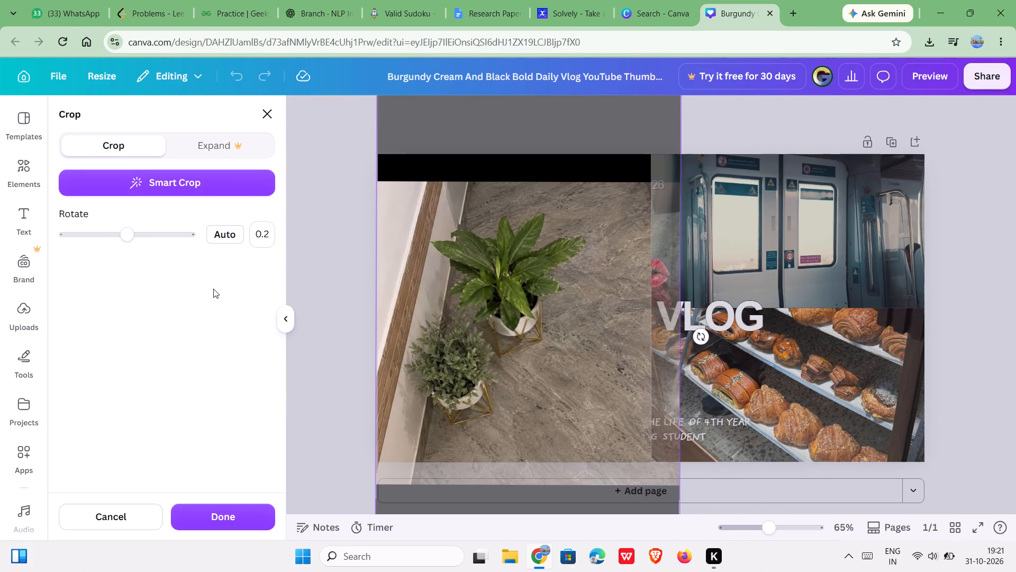
Shift the two-plant photo up within its frame, leaving only thin black bands at the frame's top and bottom edges.
drag(584, 325, 584, 302)
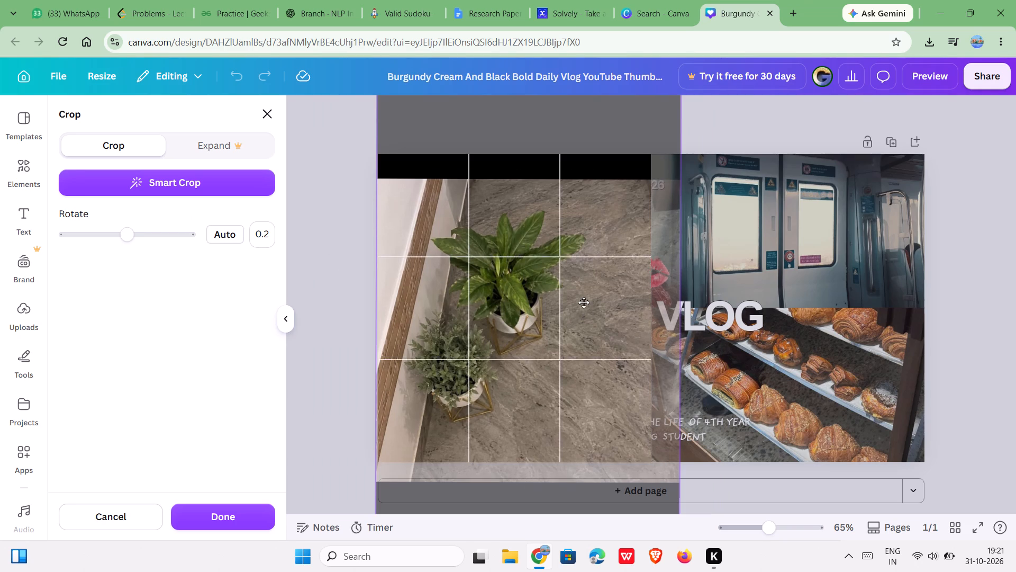
drag(584, 302, 585, 292)
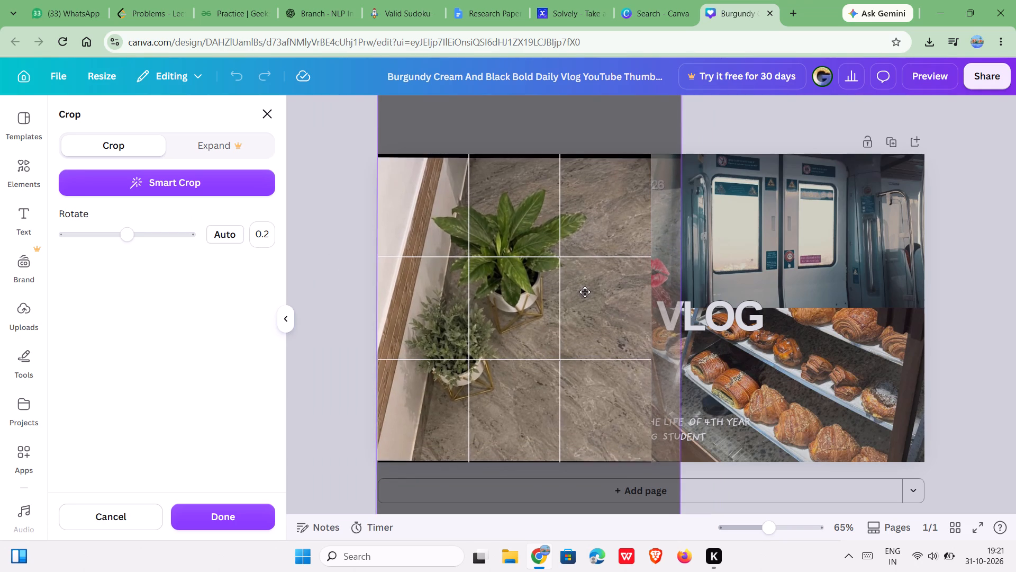
drag(585, 292, 585, 289)
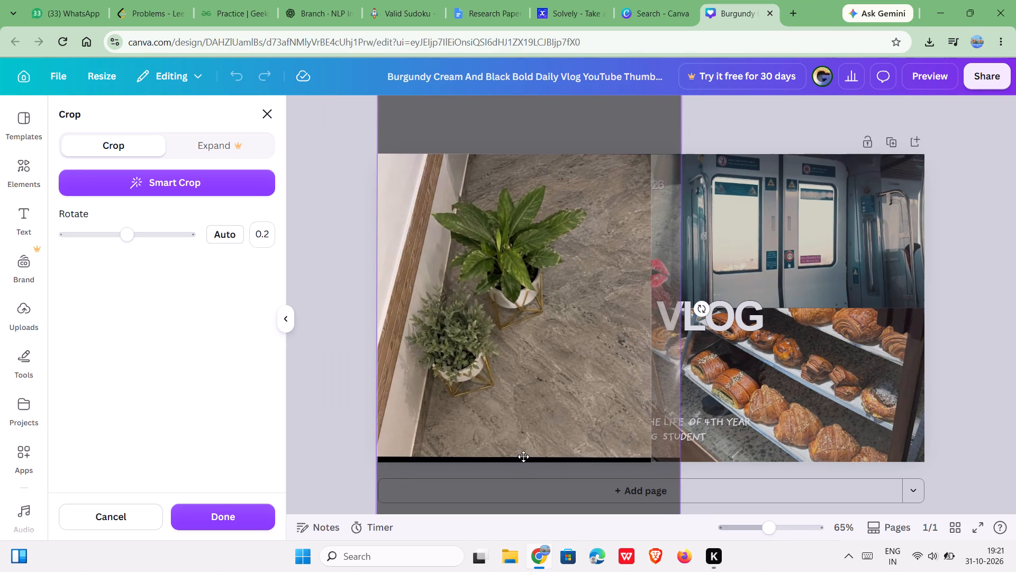
drag(533, 451, 554, 457)
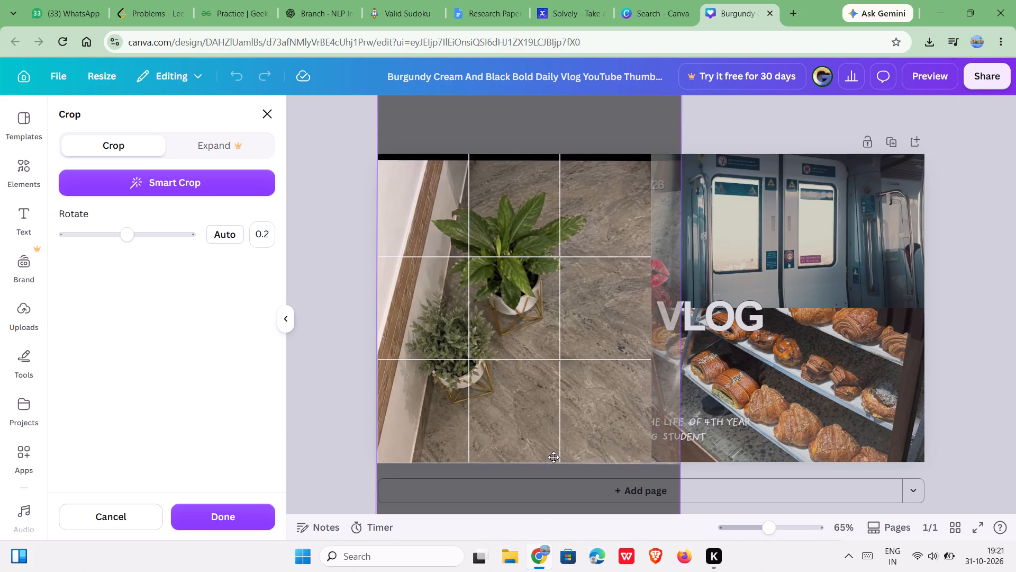
drag(554, 457, 559, 454)
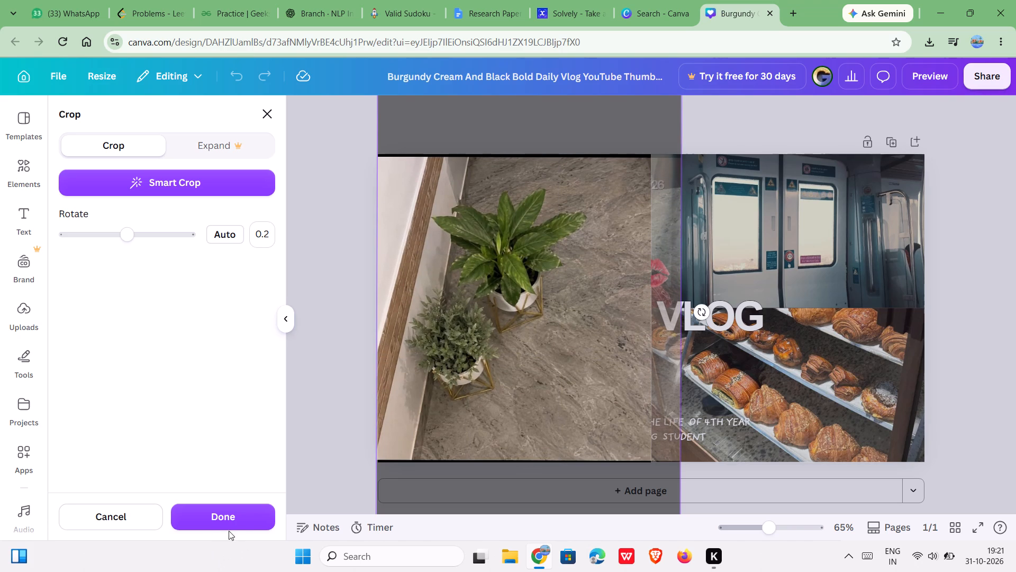
click(243, 522)
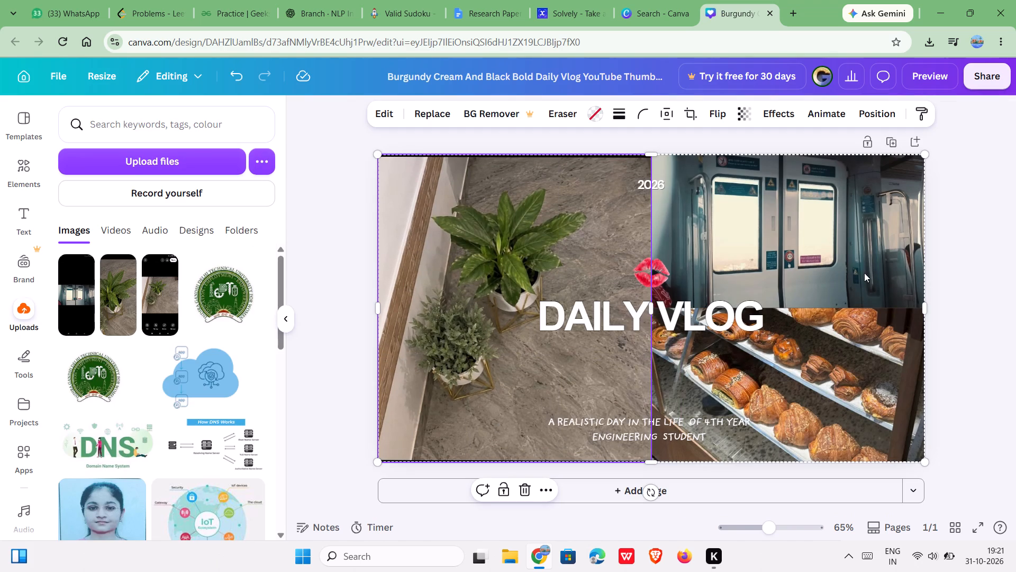
click(987, 227)
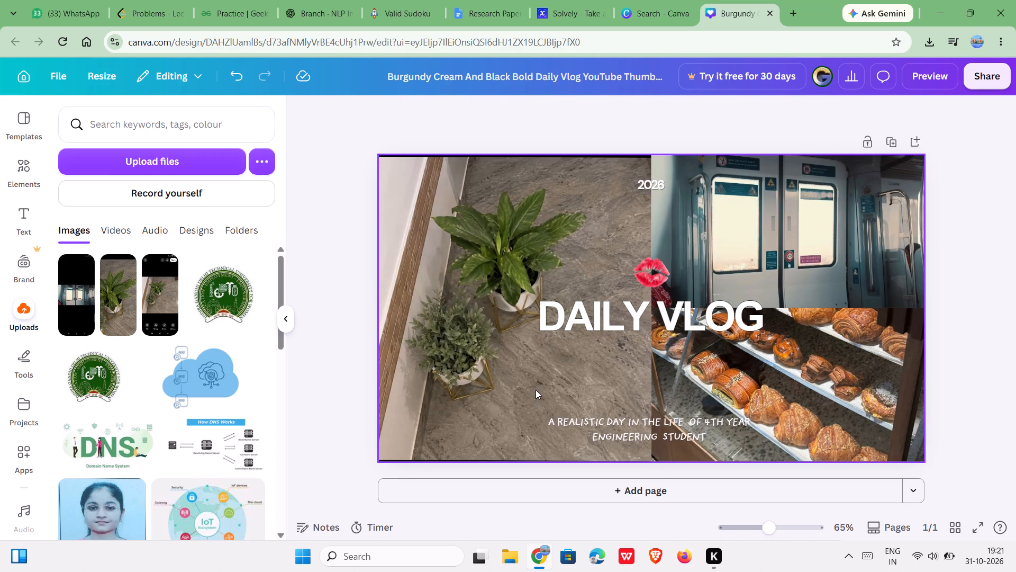
Fine-tune the two-plant photo's vertical position inside the large left-half frame to balance the remaining thin black bands.
double_click(536, 390)
click(536, 390)
drag(536, 390, 538, 382)
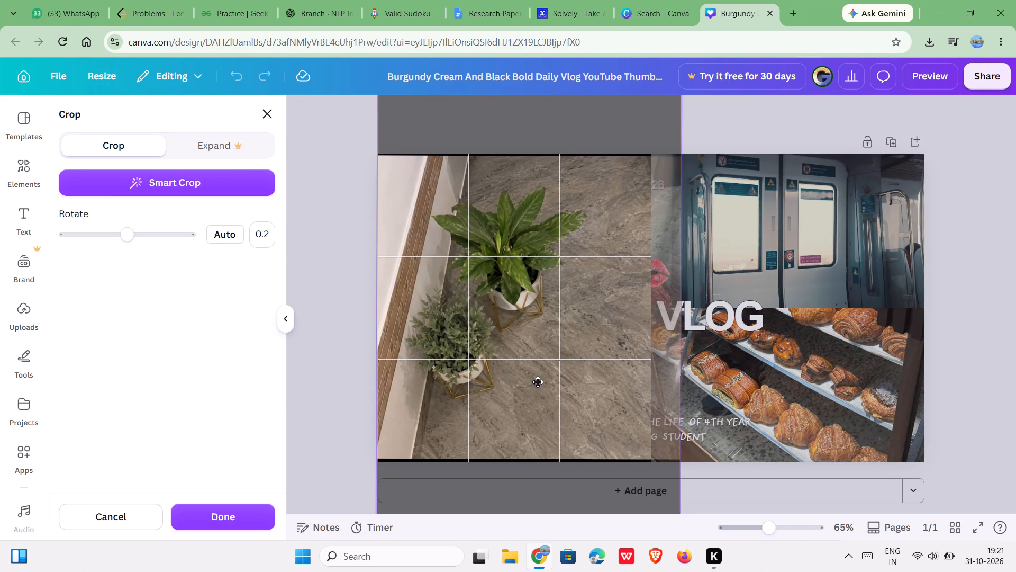
drag(538, 382, 538, 382)
click(991, 245)
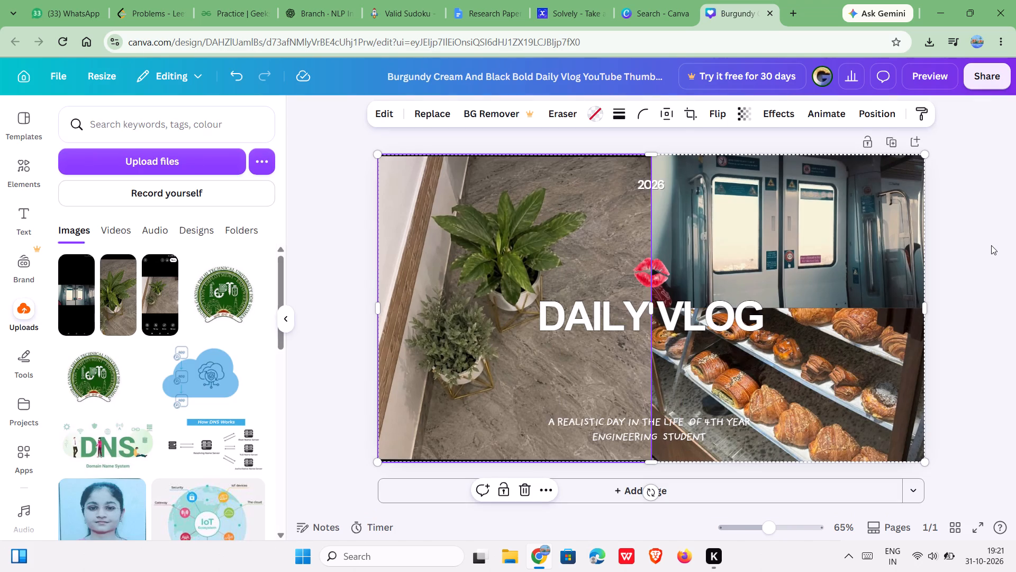
click(991, 245)
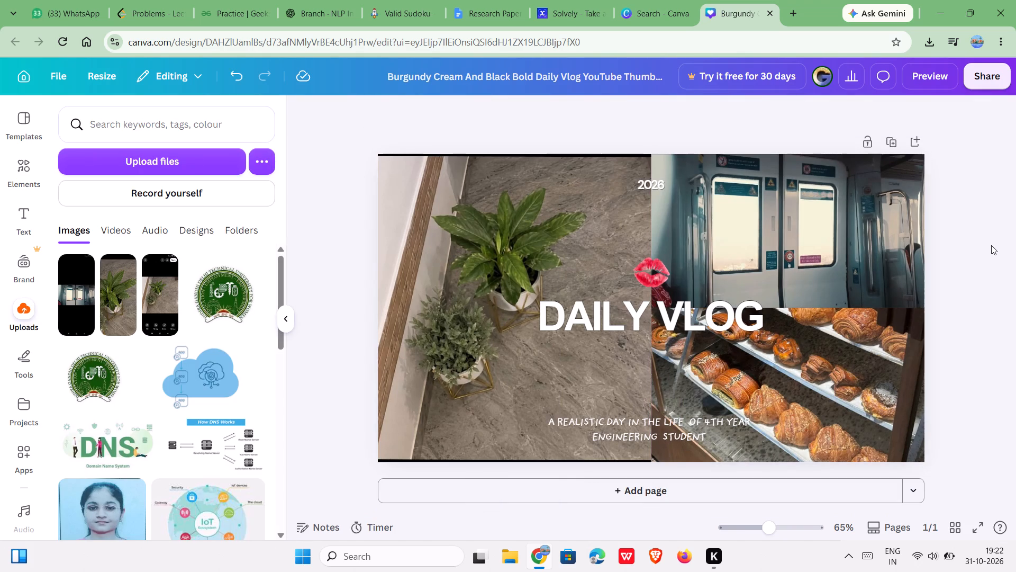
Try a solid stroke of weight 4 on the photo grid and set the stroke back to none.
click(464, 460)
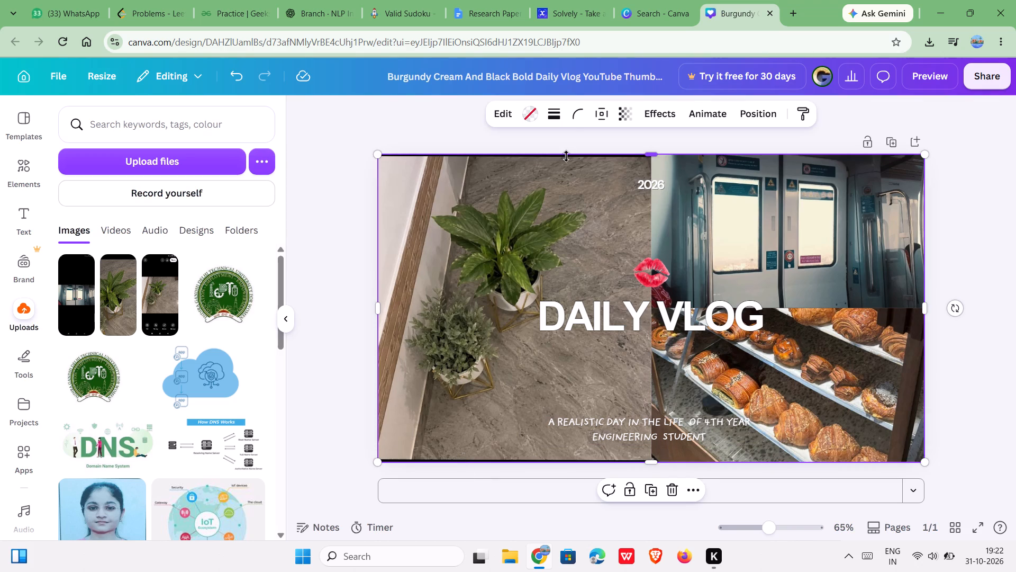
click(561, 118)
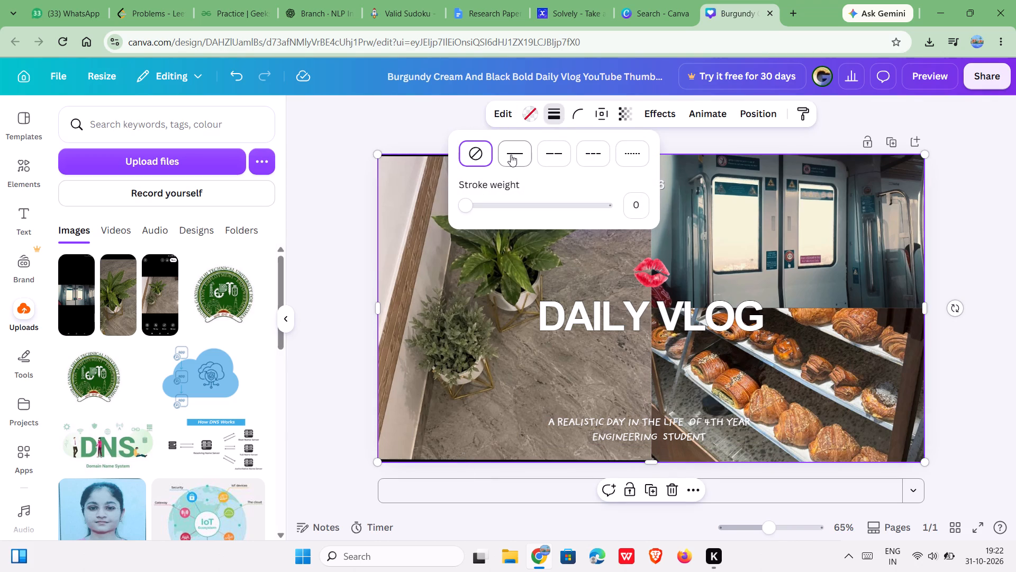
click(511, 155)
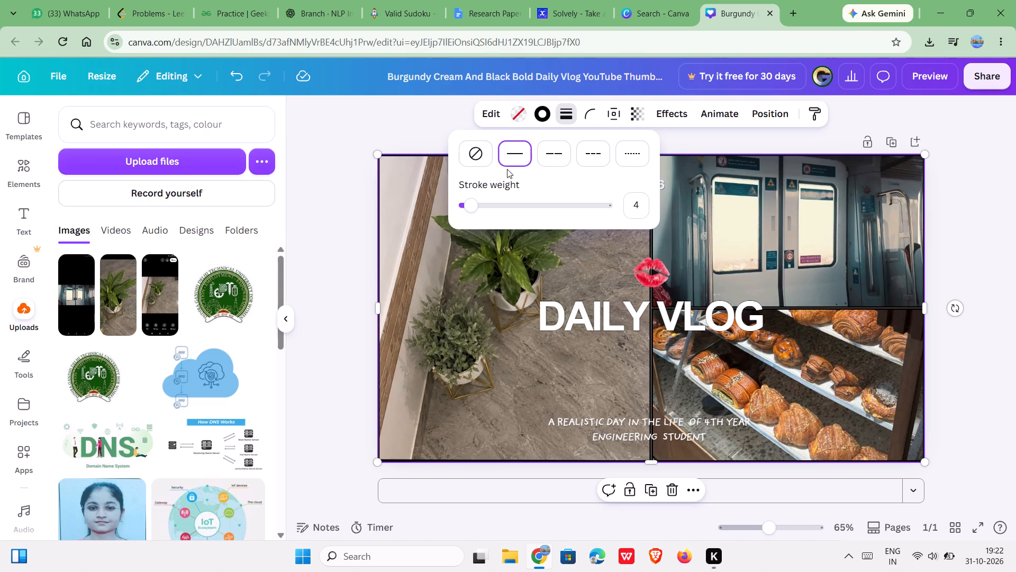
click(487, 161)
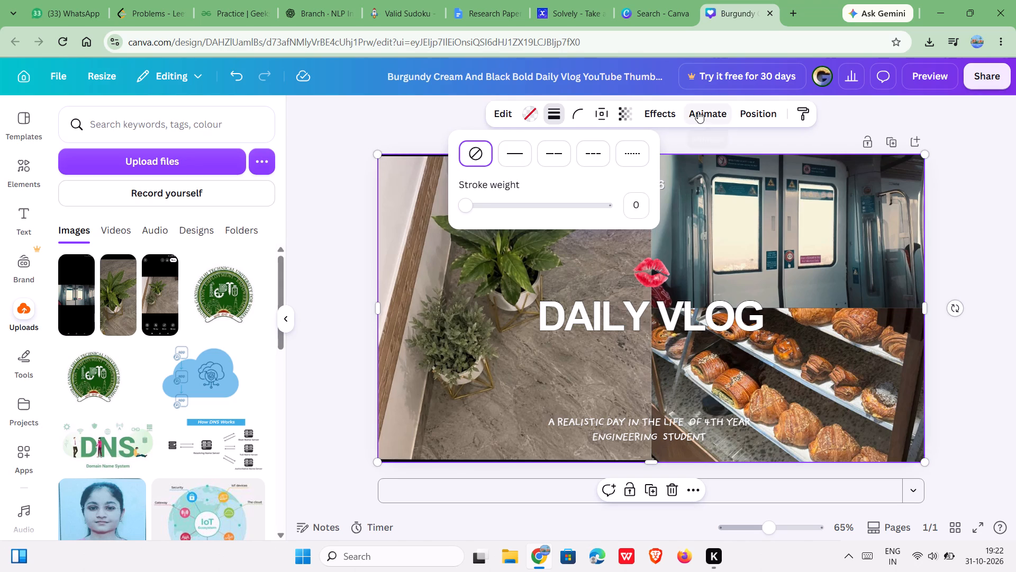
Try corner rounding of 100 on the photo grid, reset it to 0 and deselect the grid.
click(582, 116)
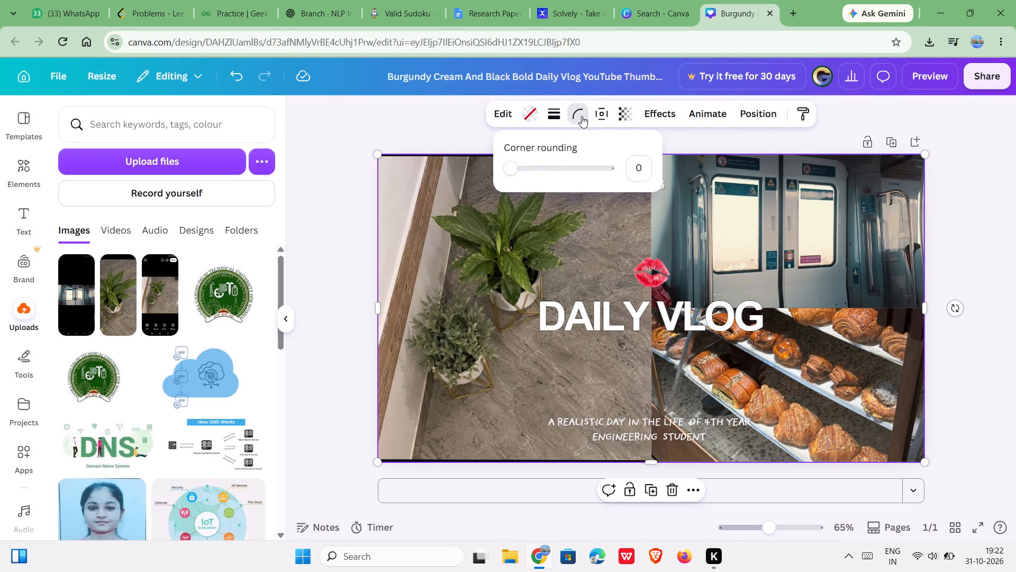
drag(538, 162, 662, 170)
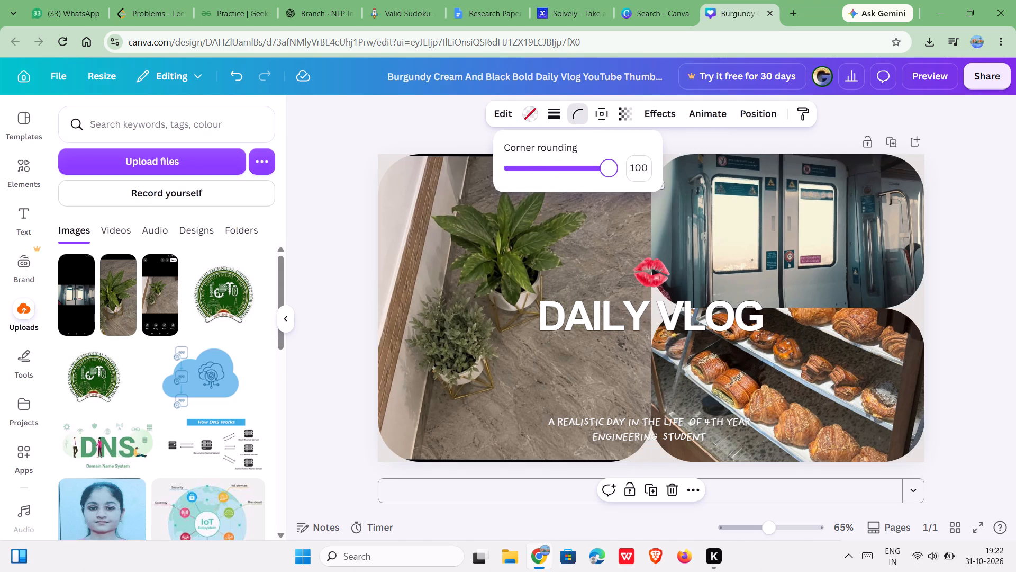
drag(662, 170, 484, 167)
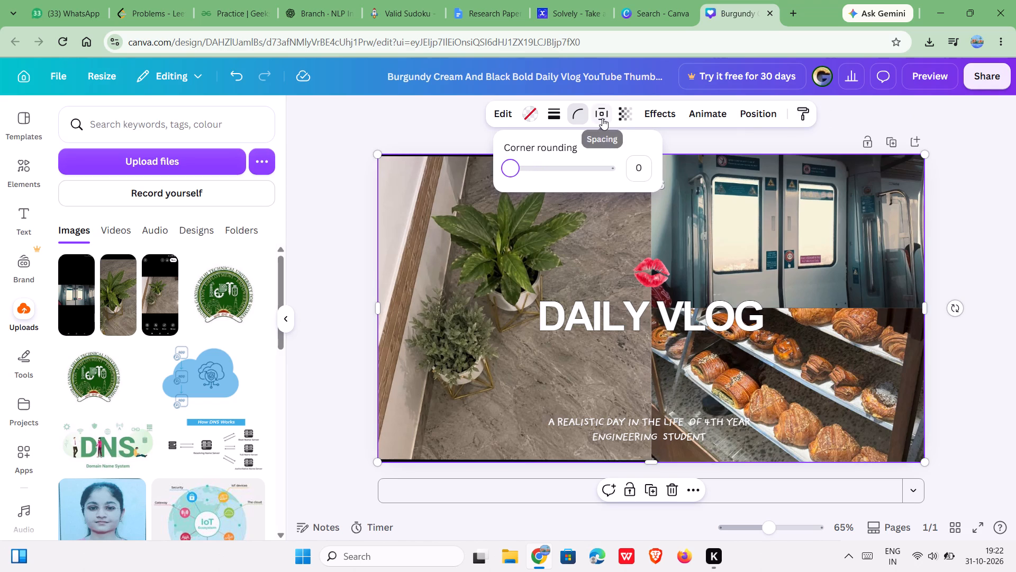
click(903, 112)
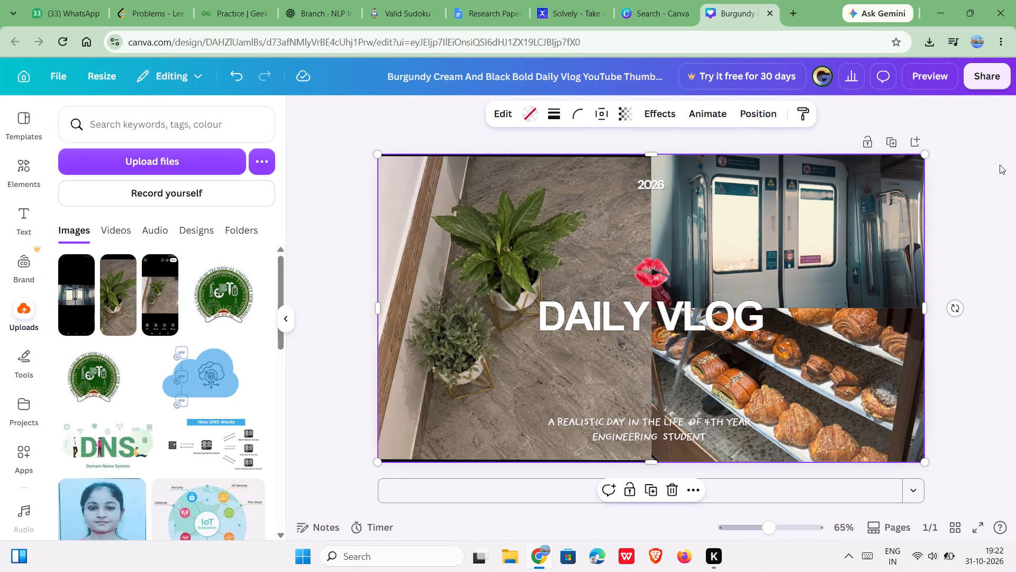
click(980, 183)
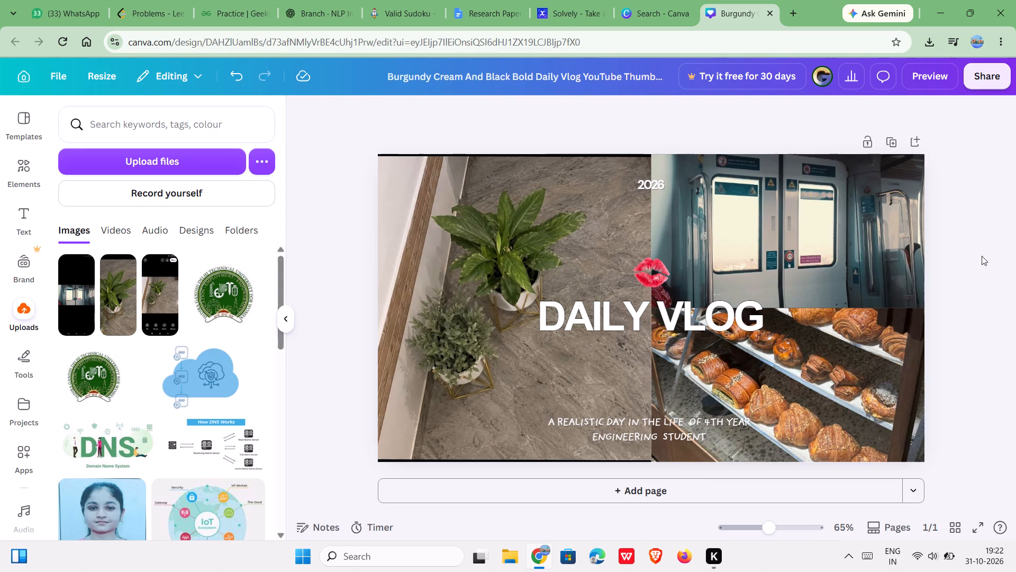
Collapse the uploads library so that only the thumbnail canvas is shown.
scroll(981, 271, down, 1)
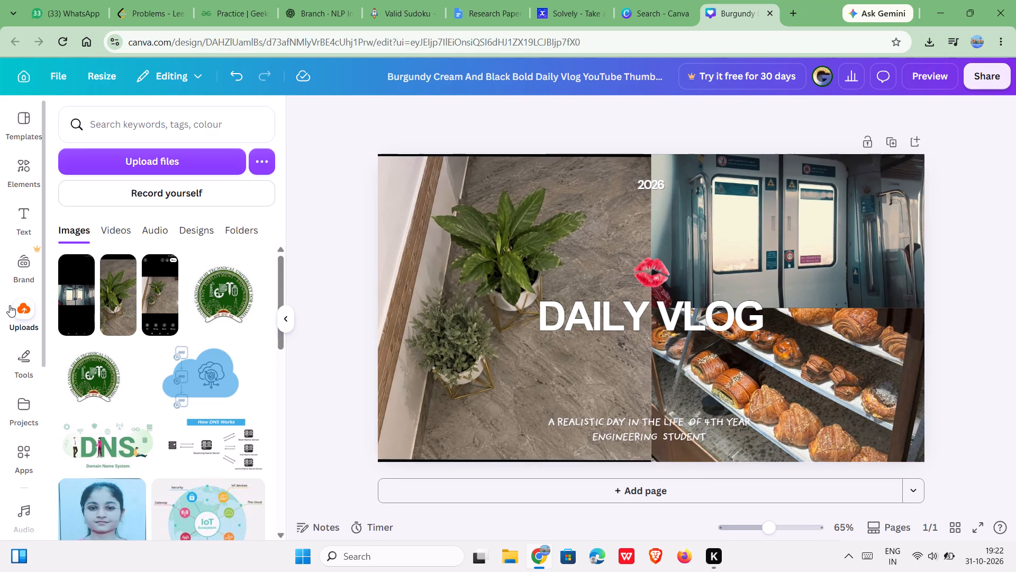
click(286, 325)
click(923, 272)
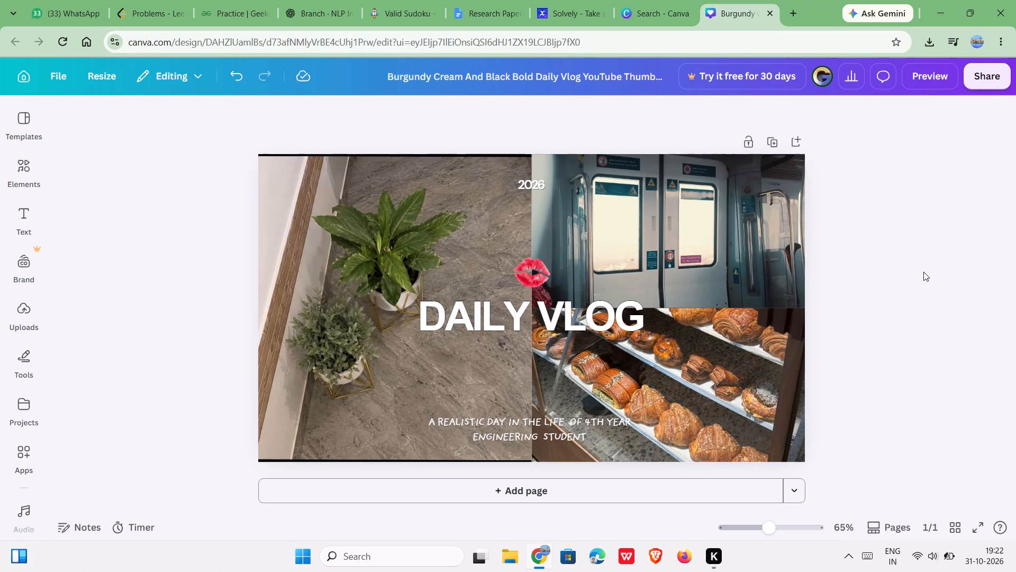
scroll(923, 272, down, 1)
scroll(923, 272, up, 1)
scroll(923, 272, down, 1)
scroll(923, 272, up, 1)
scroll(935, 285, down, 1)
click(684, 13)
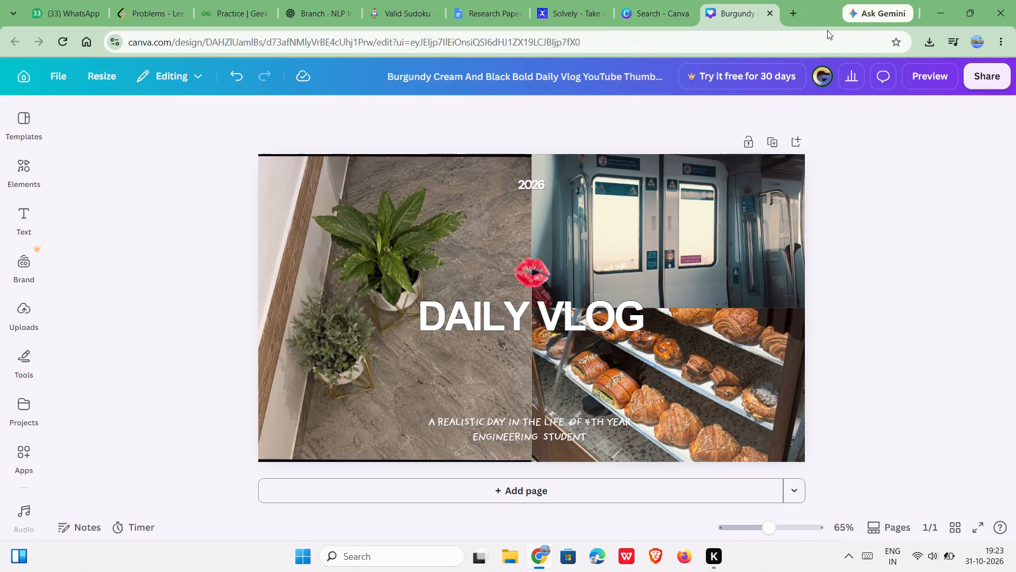
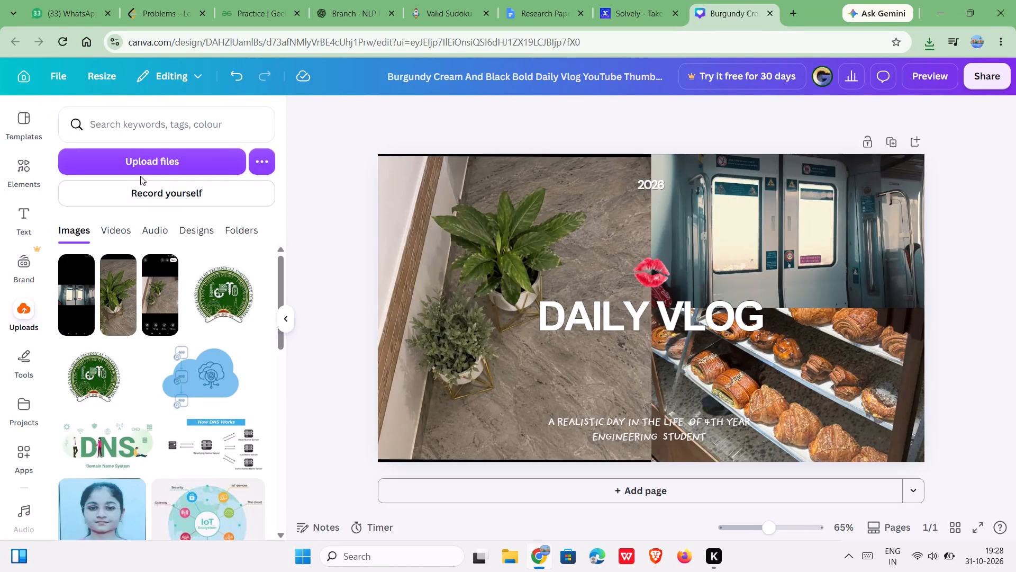
Upload the picture WhatsApp Image 2026-10-31 at 7.27.19 PM from the Downloads folder to the design's image library.
click(153, 163)
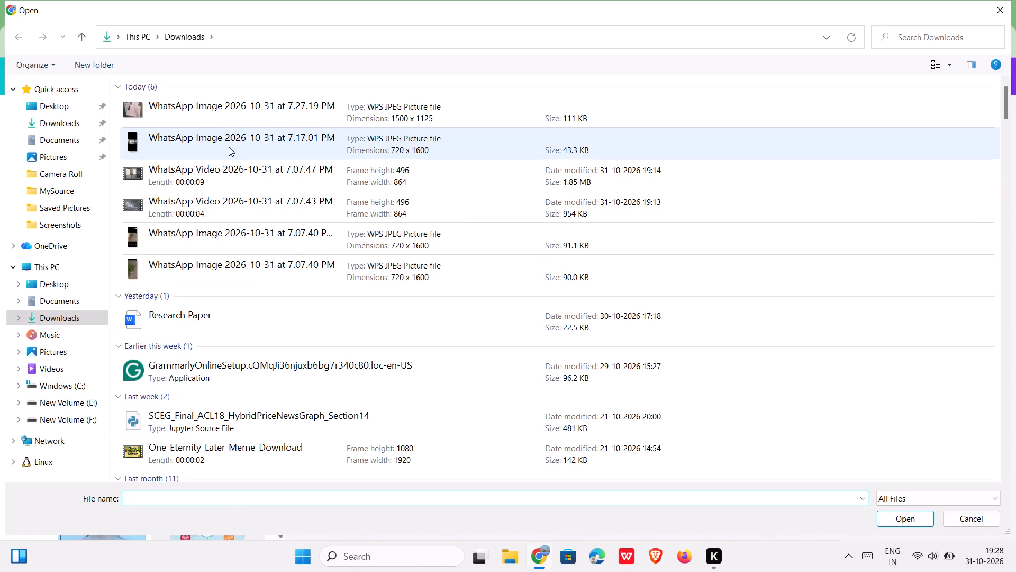
click(283, 111)
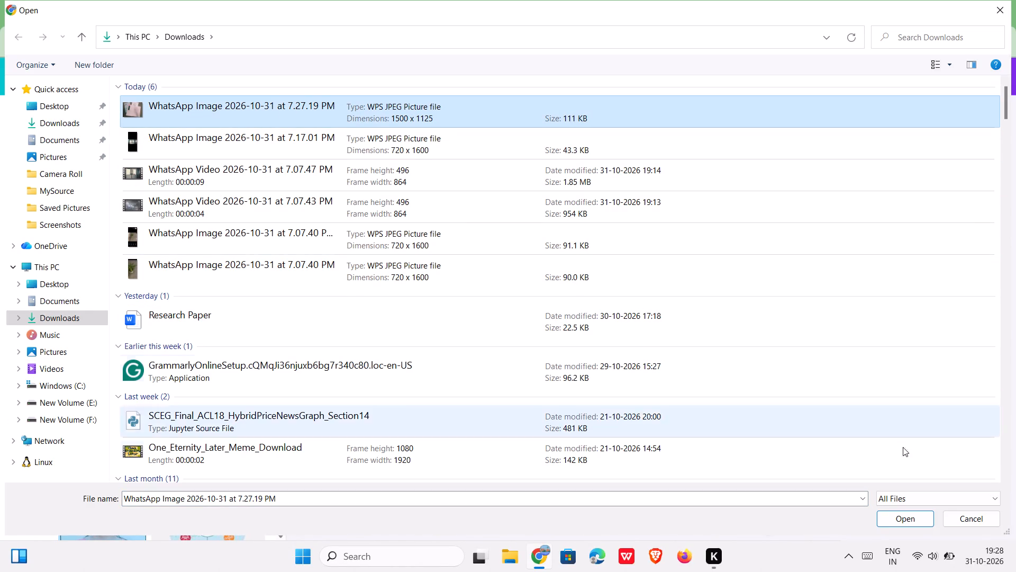
click(912, 517)
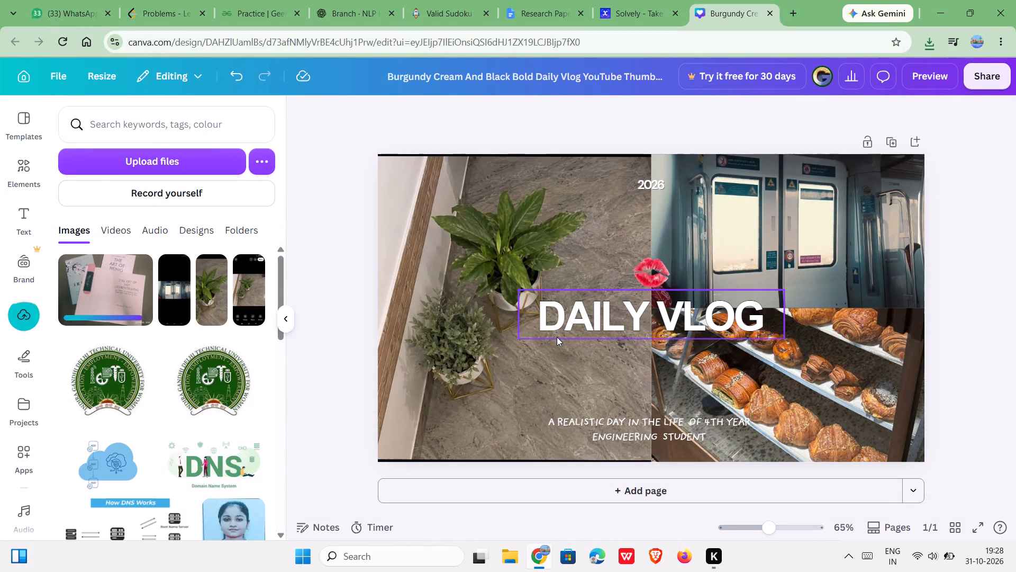
Select the bakery photo in the grid's lower-right frame, opening and closing its crop view without adjusting the crop.
click(808, 394)
double_click(712, 386)
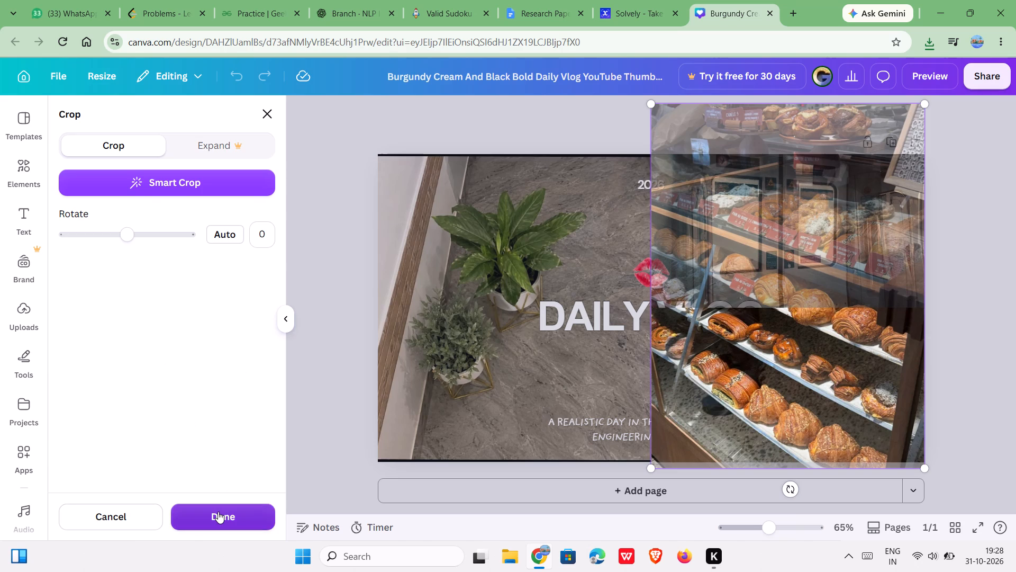
click(218, 512)
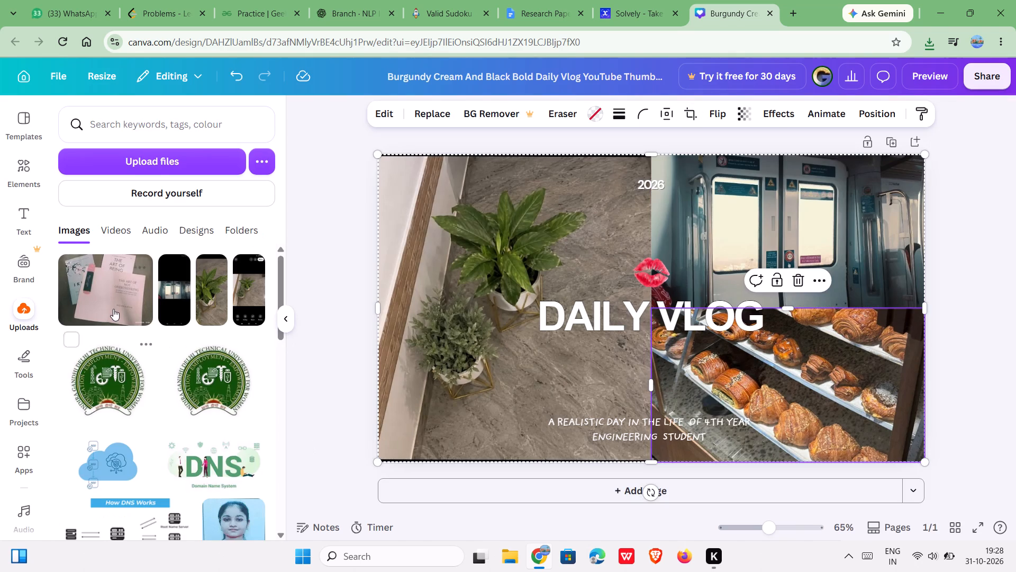
Replace the pastry photo in the lower-right grid frame with the uploaded books-and-highlighter photo and deselect it.
click(113, 309)
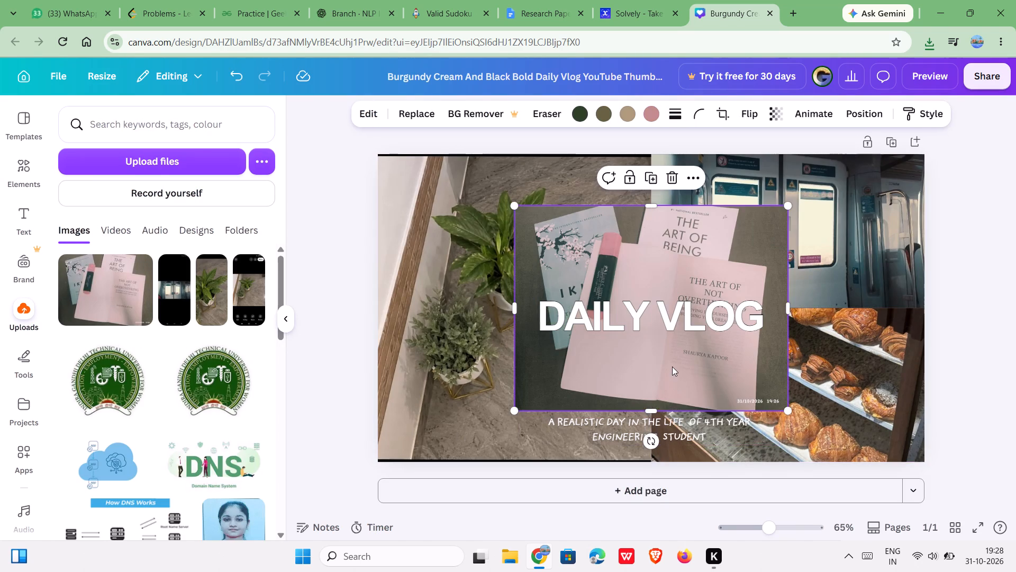
drag(672, 367, 817, 453)
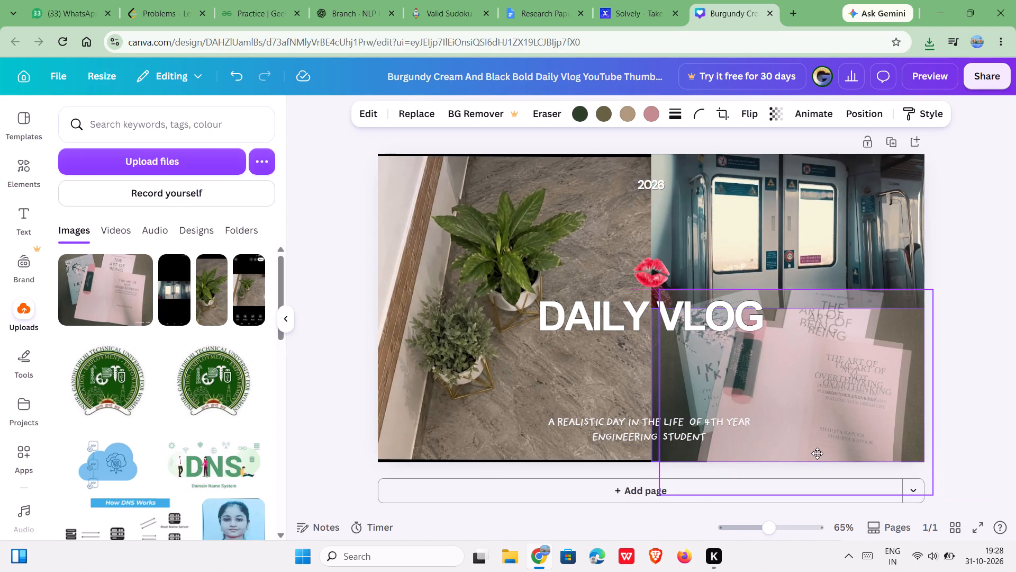
drag(817, 453, 817, 454)
click(949, 362)
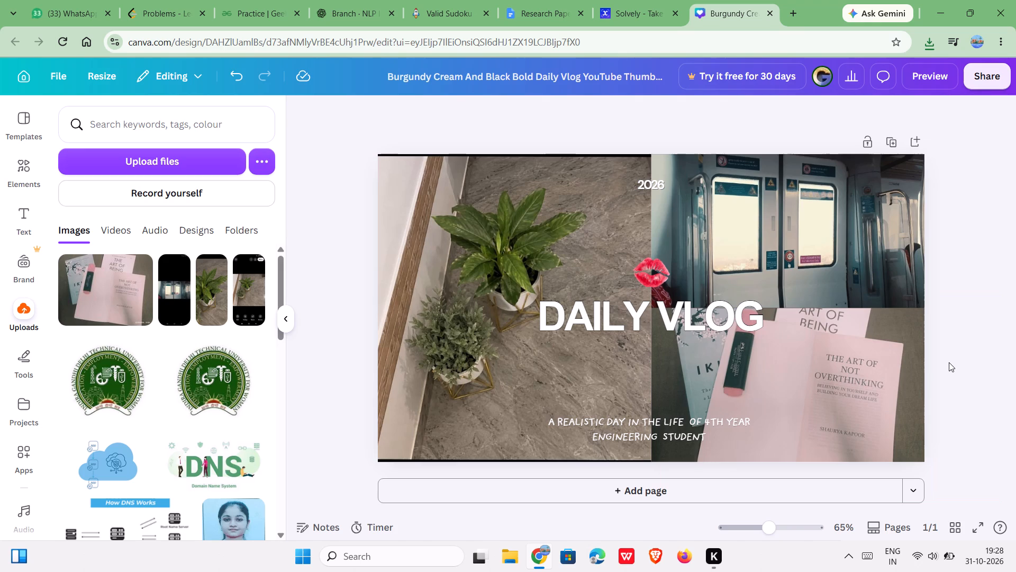
Collapse the uploads library so that only the thumbnail canvas is shown.
click(282, 324)
click(875, 327)
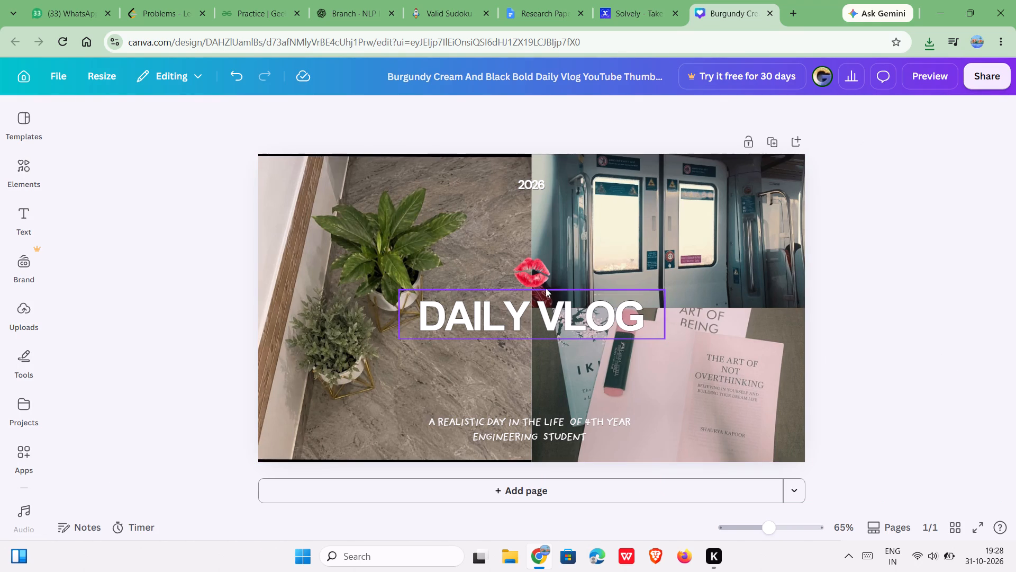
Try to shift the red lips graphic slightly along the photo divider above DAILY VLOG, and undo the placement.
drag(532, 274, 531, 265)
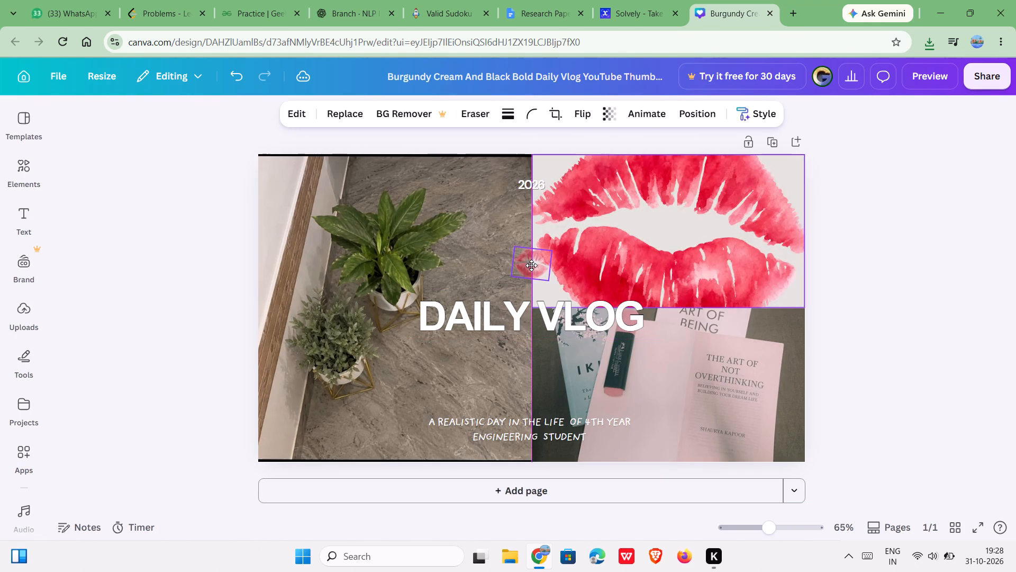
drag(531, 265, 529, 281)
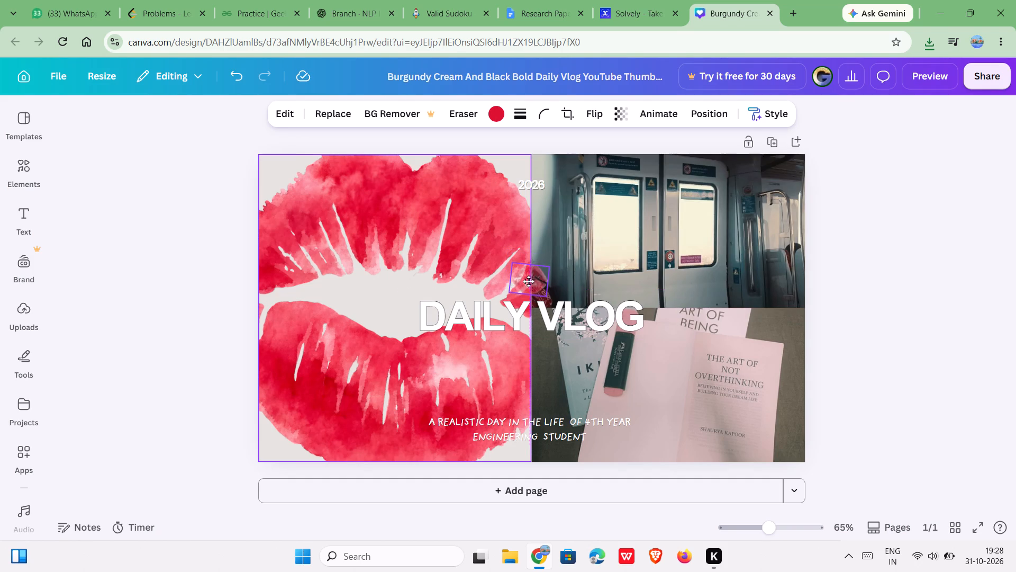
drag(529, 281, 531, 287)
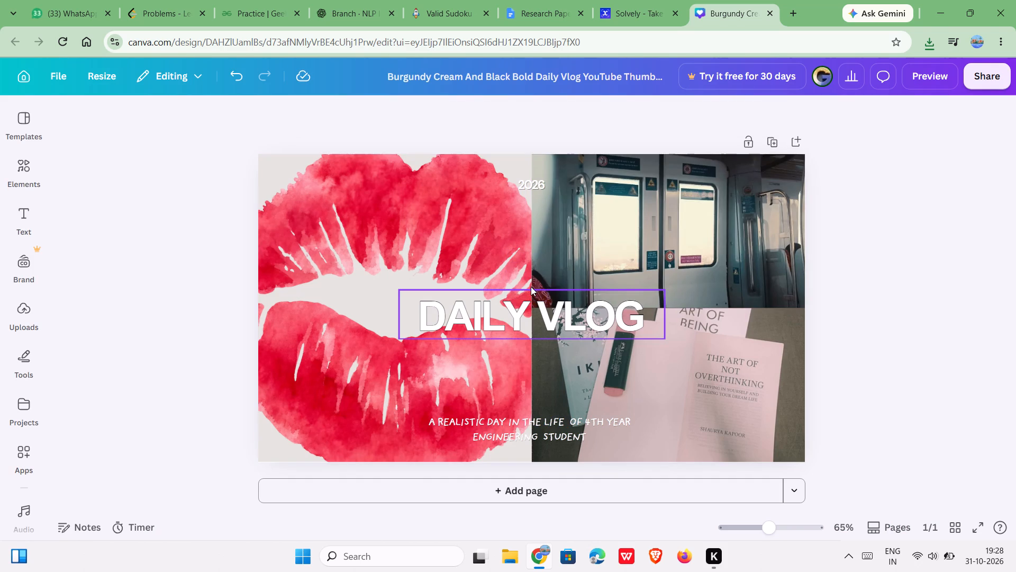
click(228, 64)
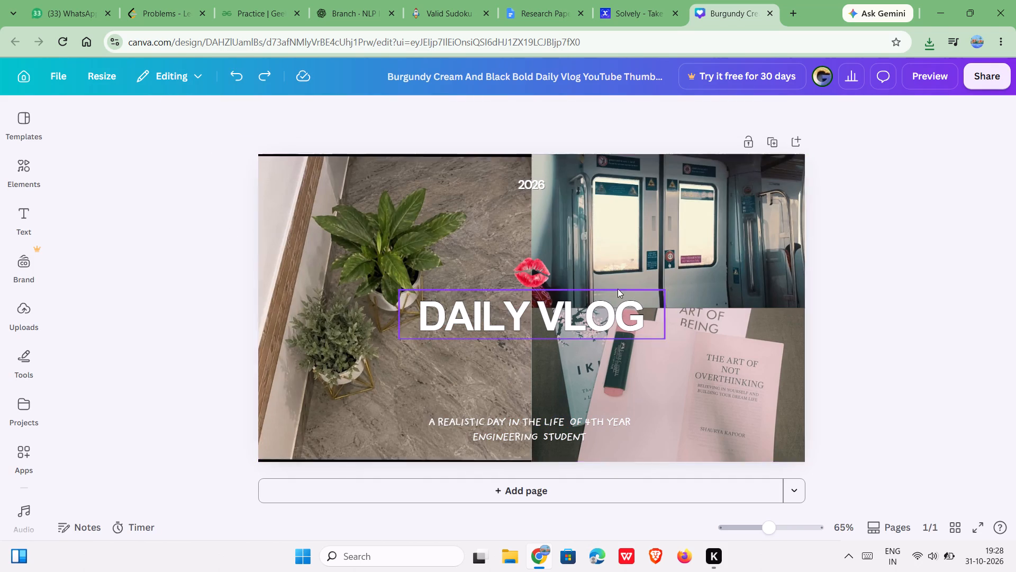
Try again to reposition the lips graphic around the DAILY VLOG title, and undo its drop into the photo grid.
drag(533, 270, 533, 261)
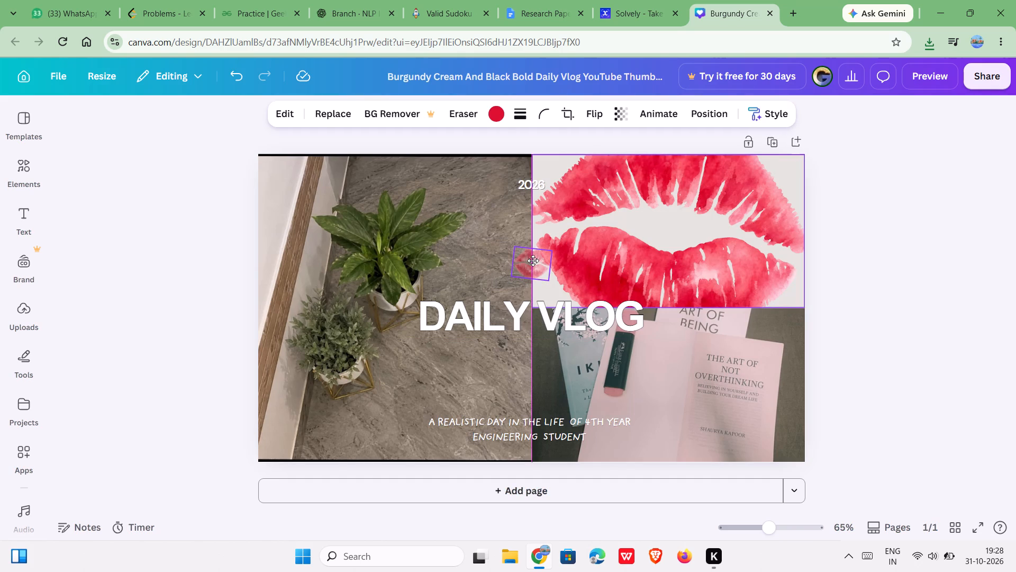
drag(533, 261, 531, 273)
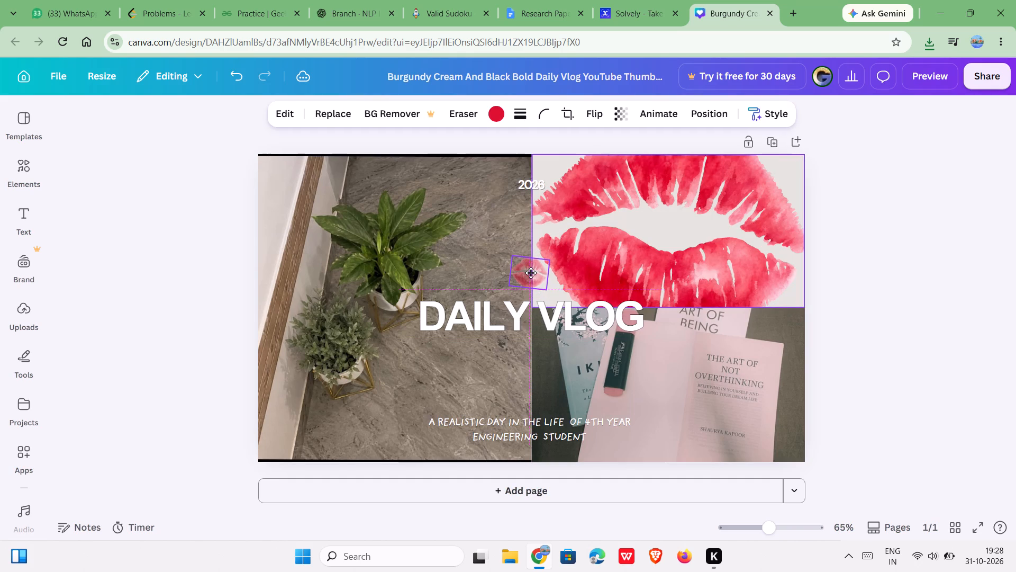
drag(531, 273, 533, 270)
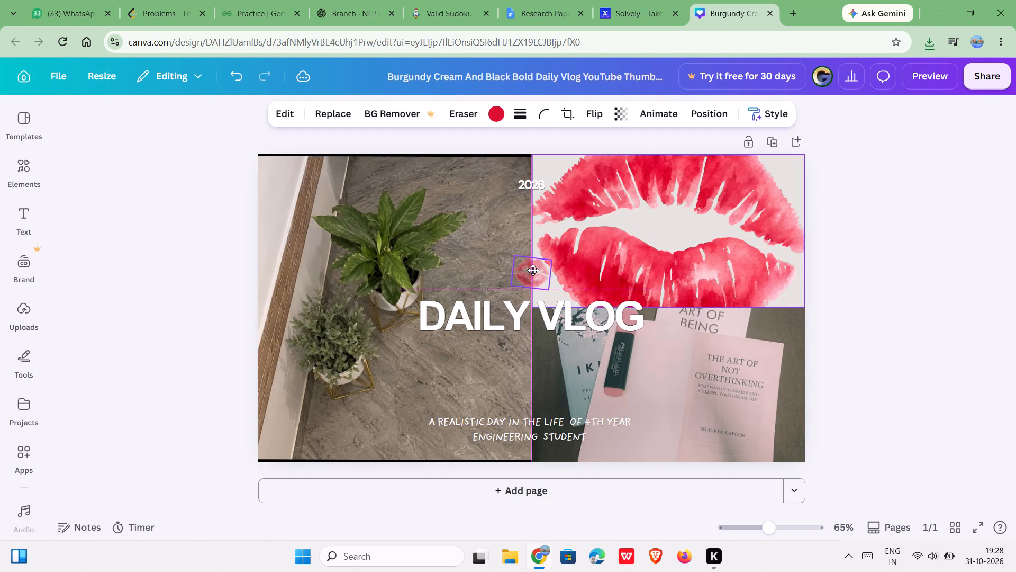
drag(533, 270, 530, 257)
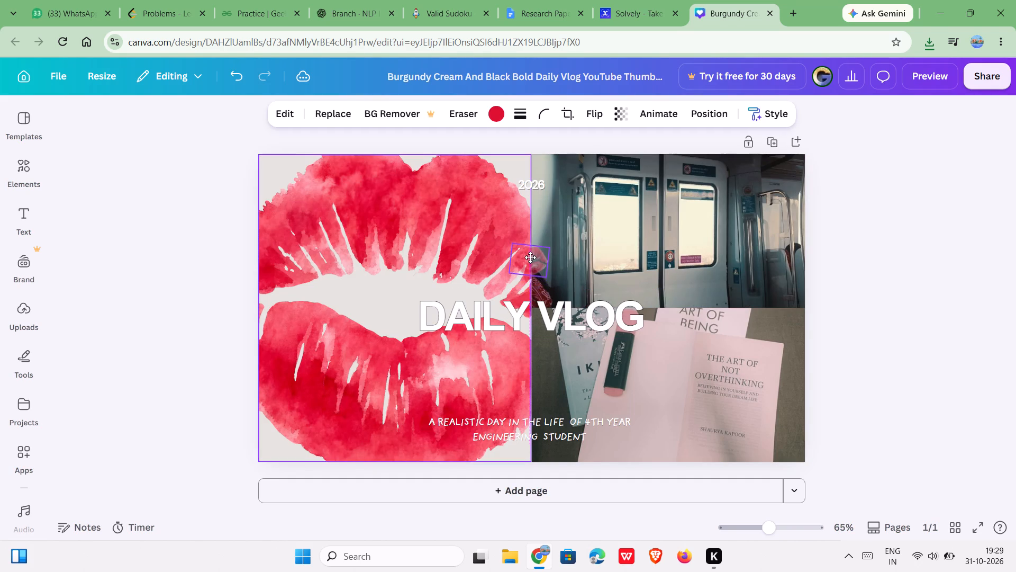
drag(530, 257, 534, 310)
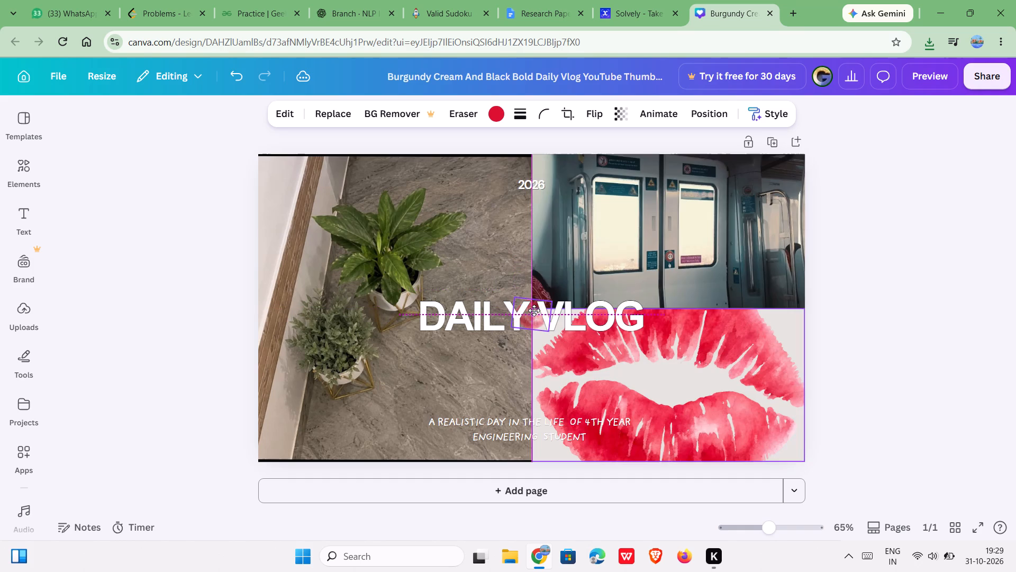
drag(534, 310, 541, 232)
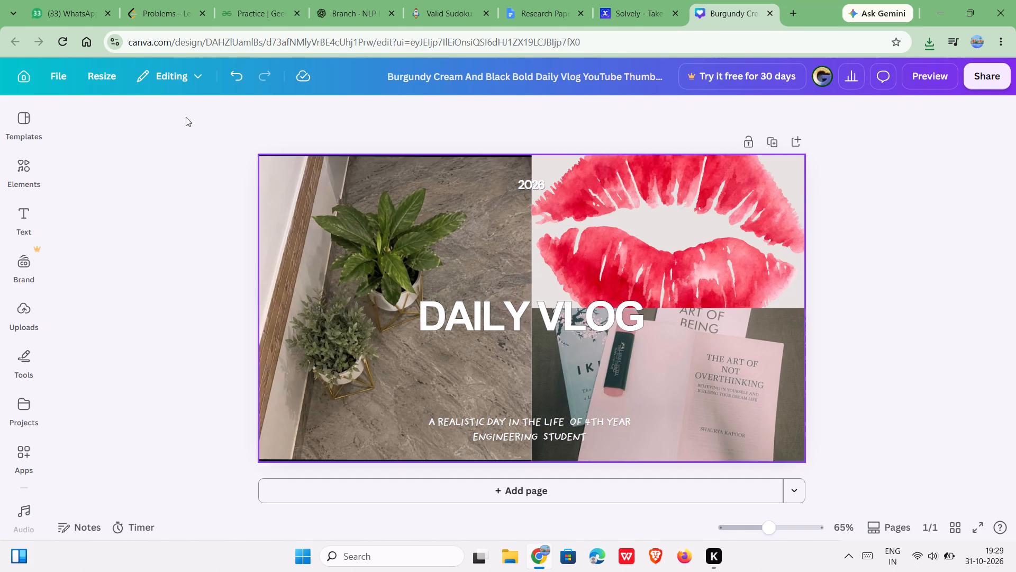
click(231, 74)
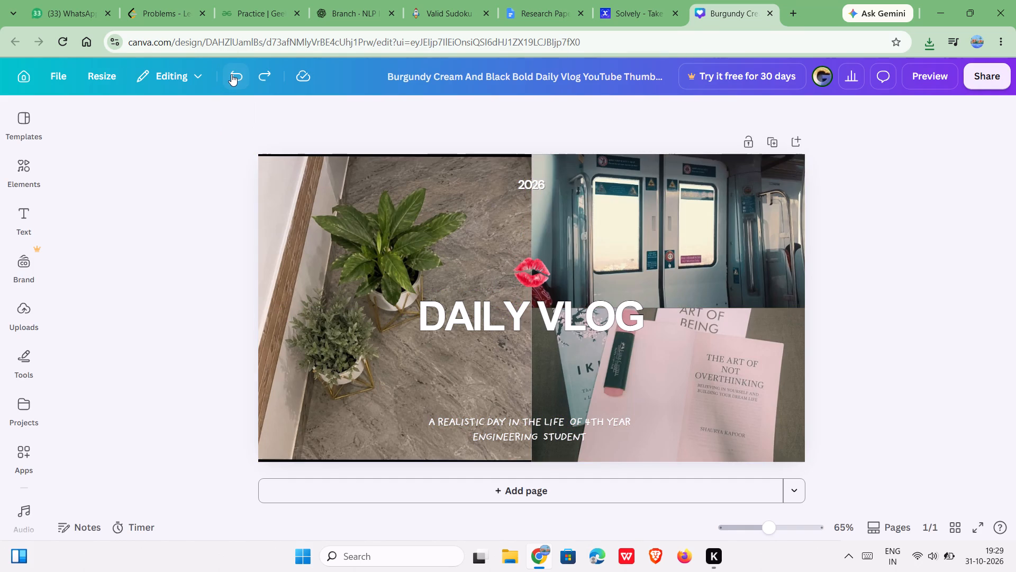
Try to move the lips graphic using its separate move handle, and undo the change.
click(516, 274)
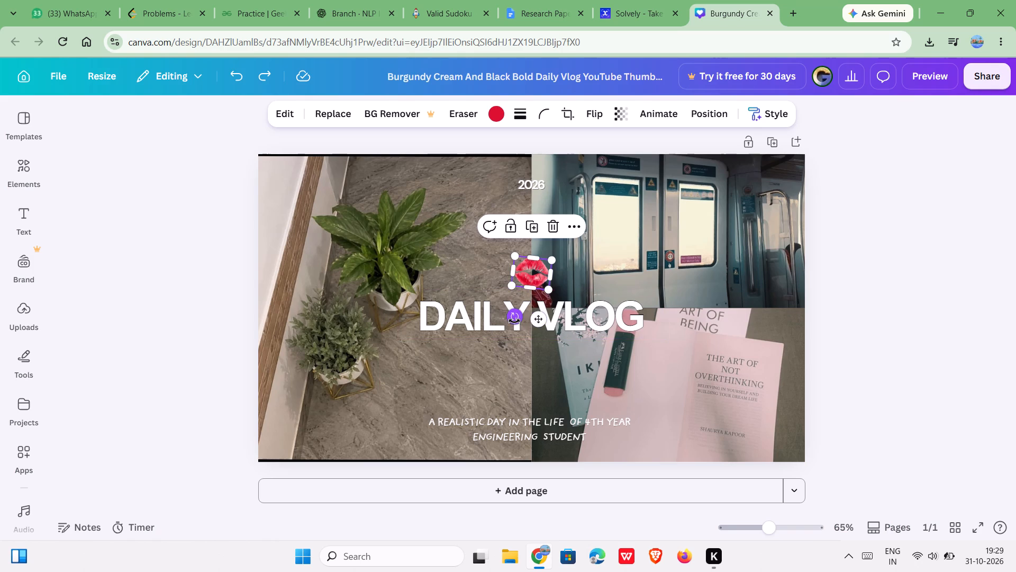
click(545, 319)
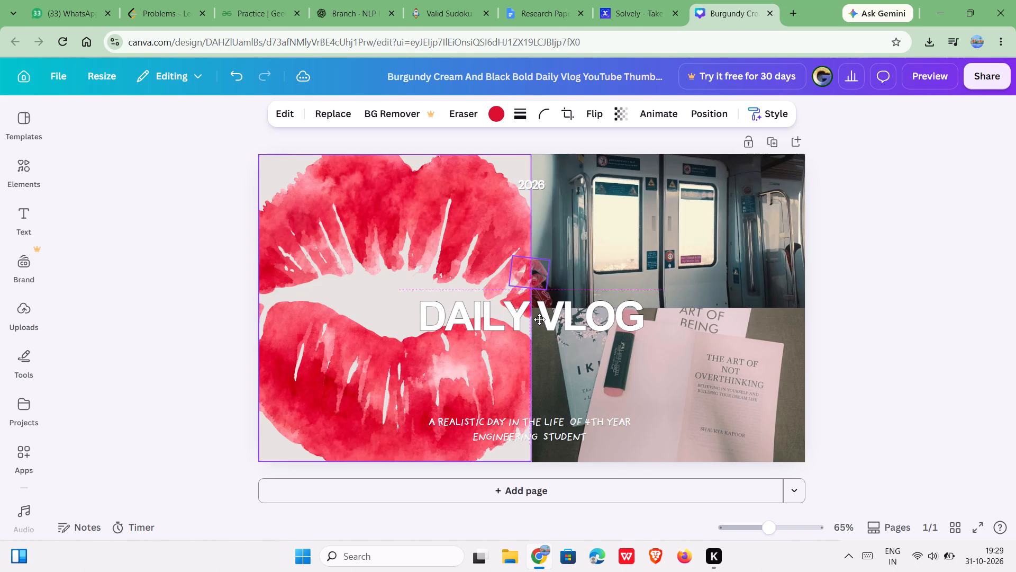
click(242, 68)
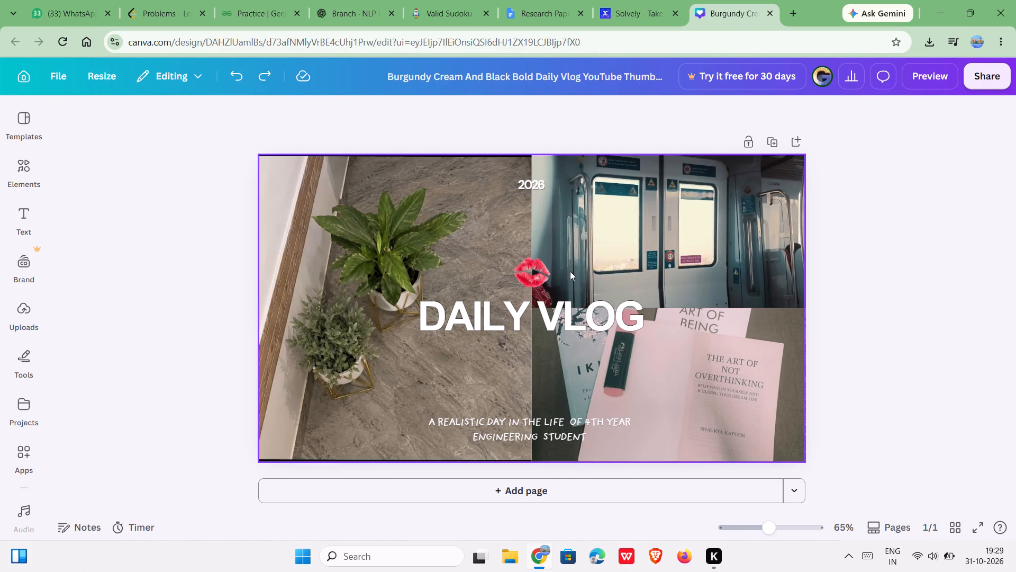
Delete the red lips graphic above the DAILY VLOG title.
click(537, 274)
key(BackSpace)
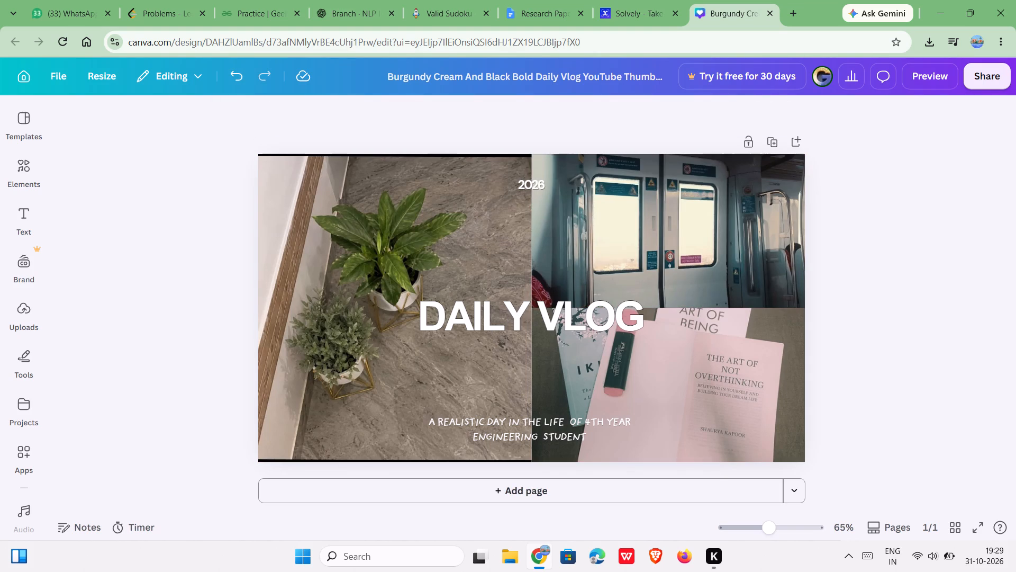
click(891, 241)
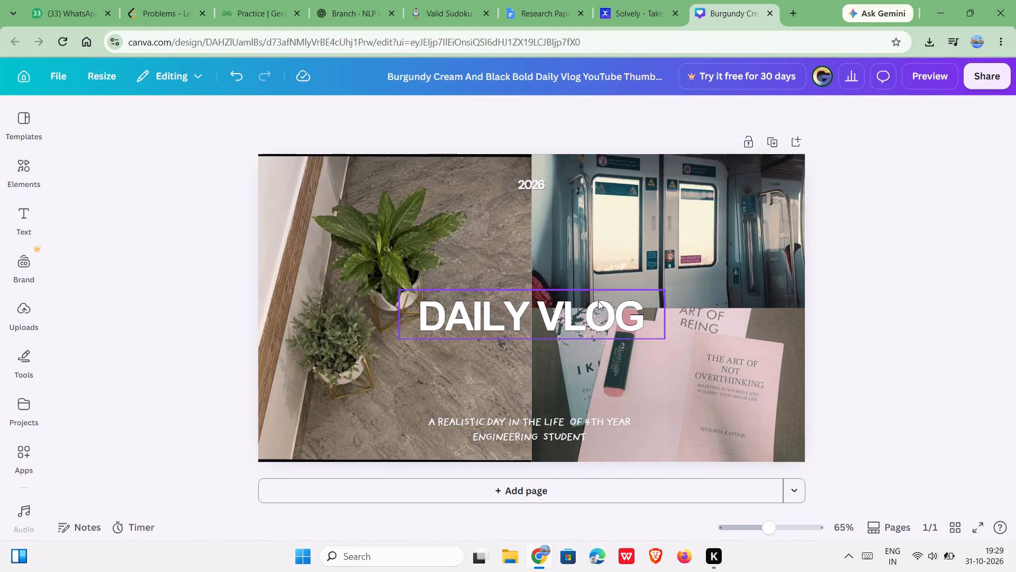
Move the DAILY VLOG title up so it straddles the dividing line between the train and books photos, and deselect it.
drag(547, 303, 550, 286)
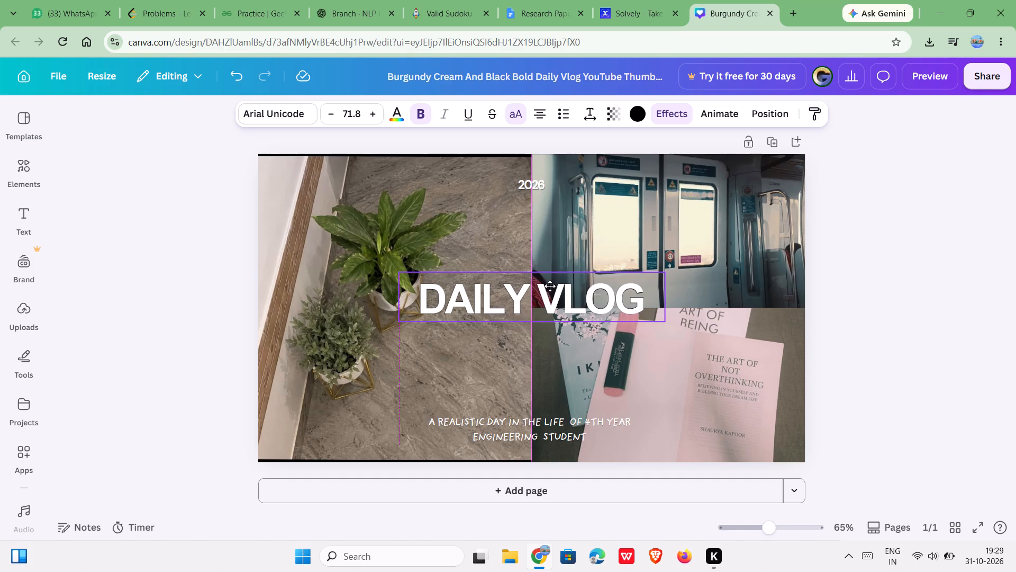
drag(550, 286, 550, 290)
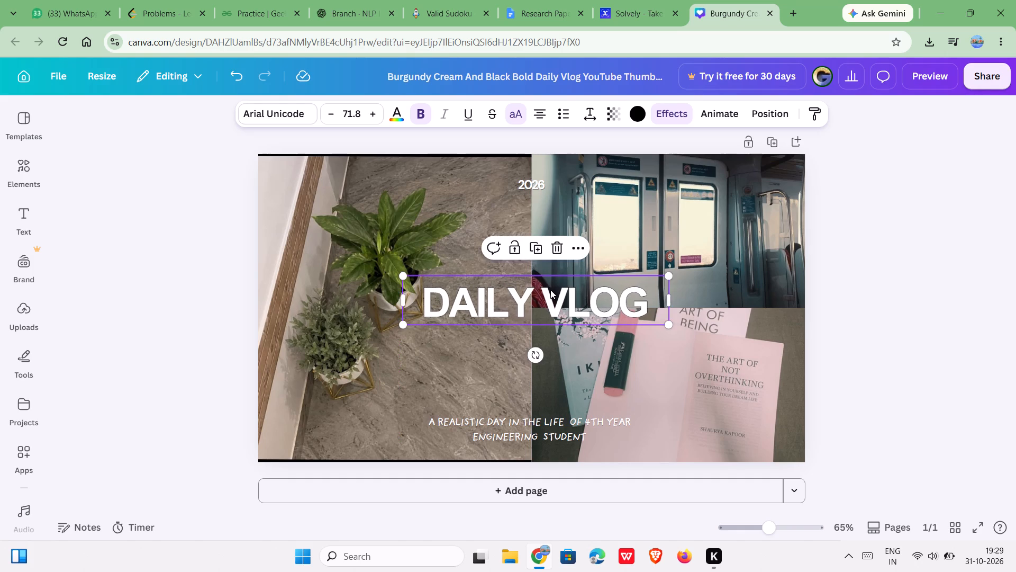
click(895, 258)
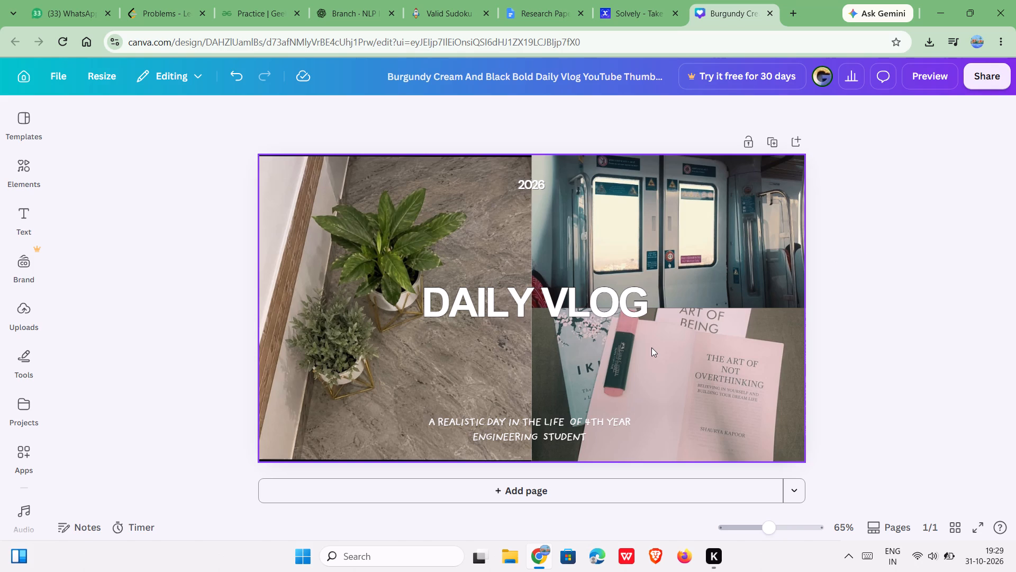
click(524, 303)
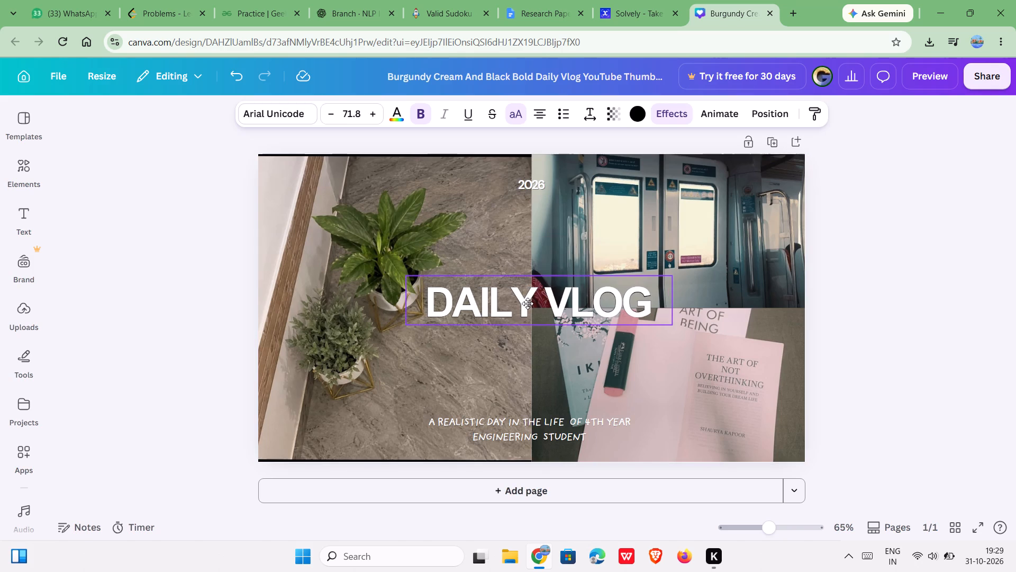
click(814, 284)
click(910, 279)
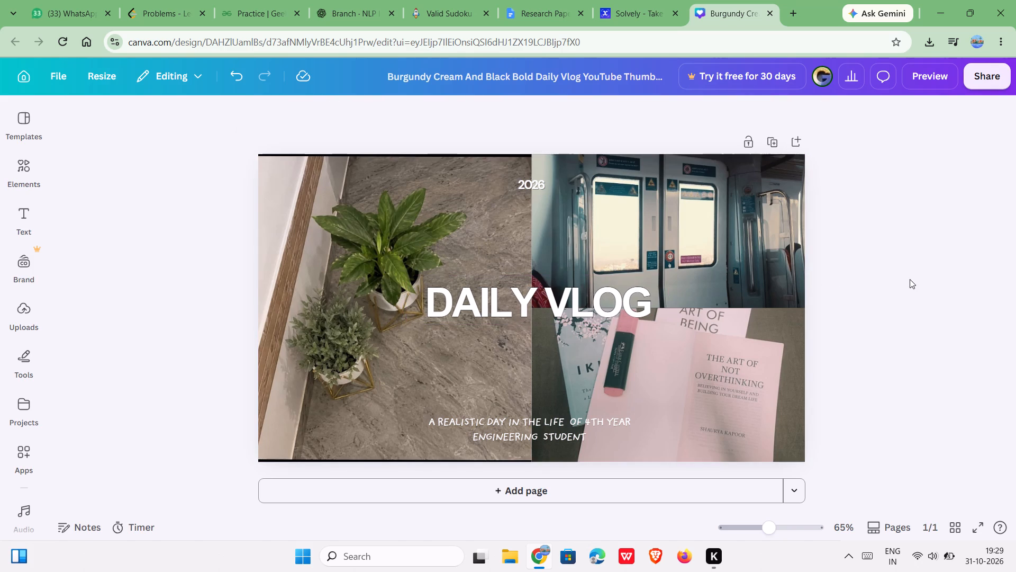
click(867, 341)
Shift the books photo down within its frame's crop to show more of the upper book's title, and apply the crop.
double_click(749, 383)
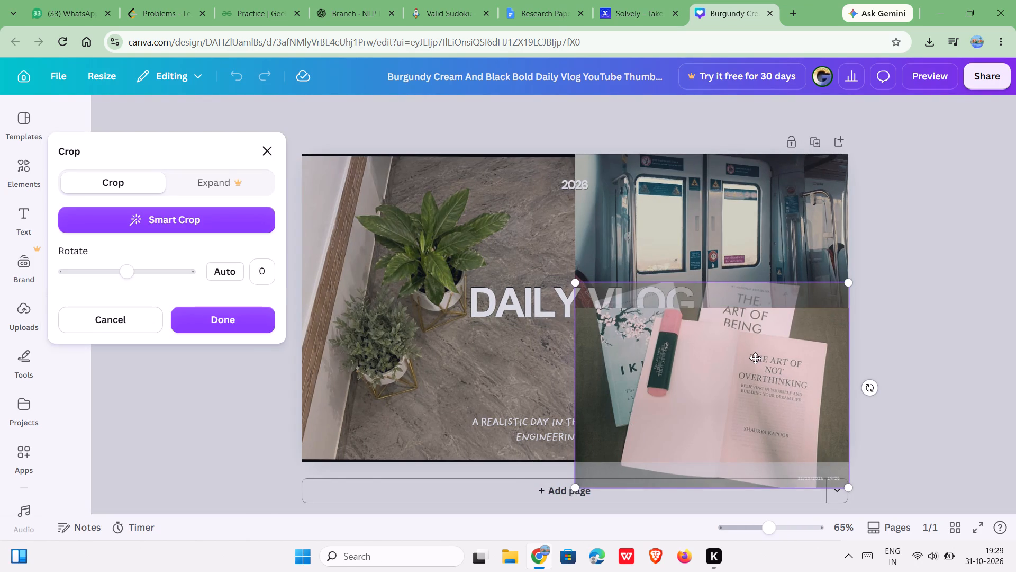
drag(755, 358, 757, 395)
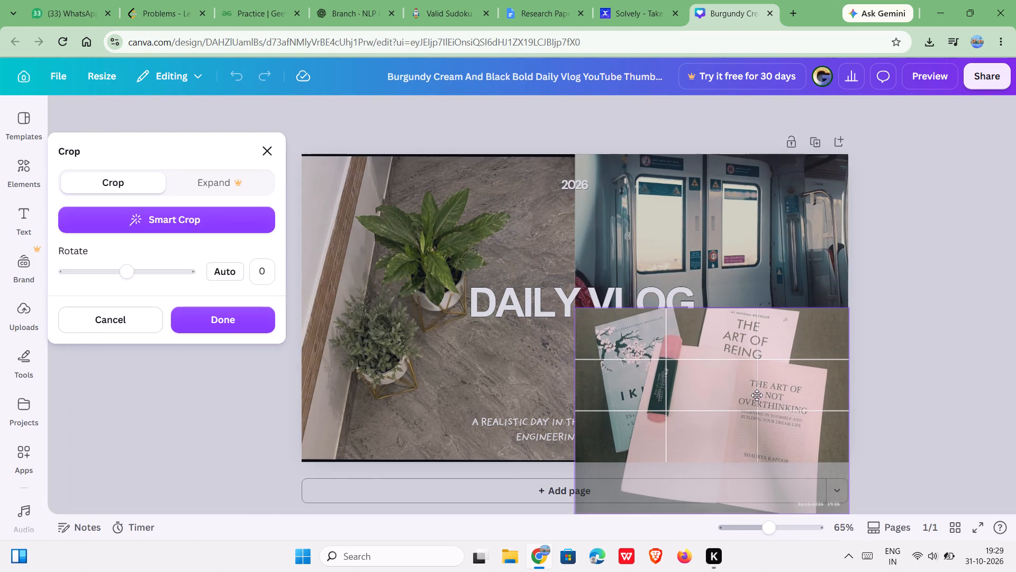
drag(757, 395, 757, 394)
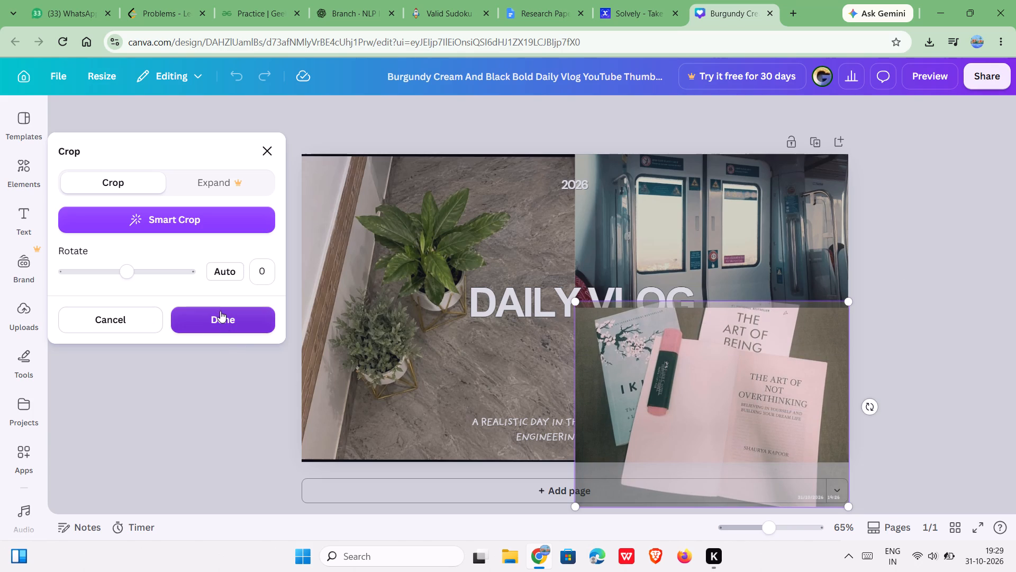
click(220, 311)
click(846, 280)
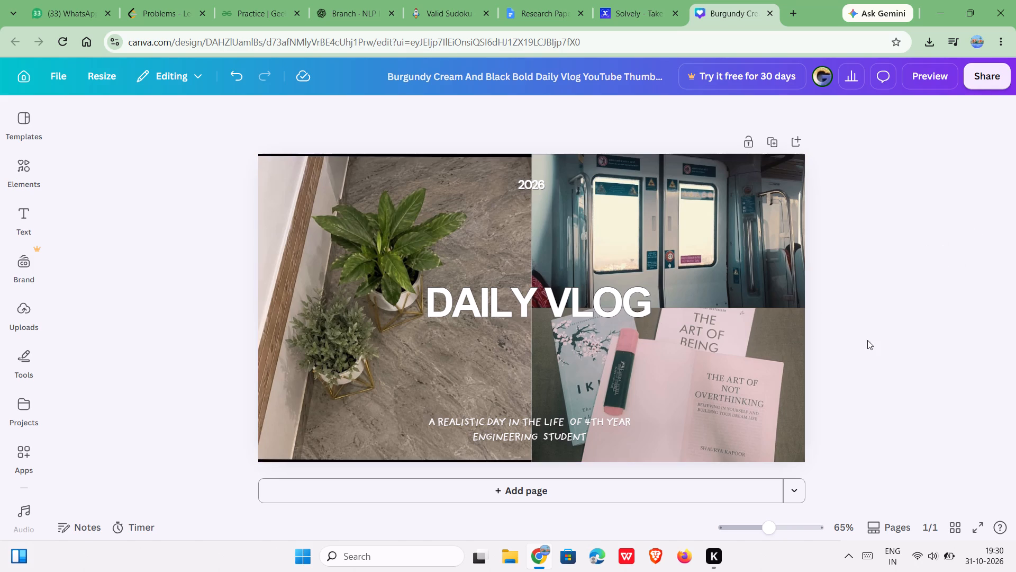
Select the books photo within the photo grid and open its image editing options.
click(711, 376)
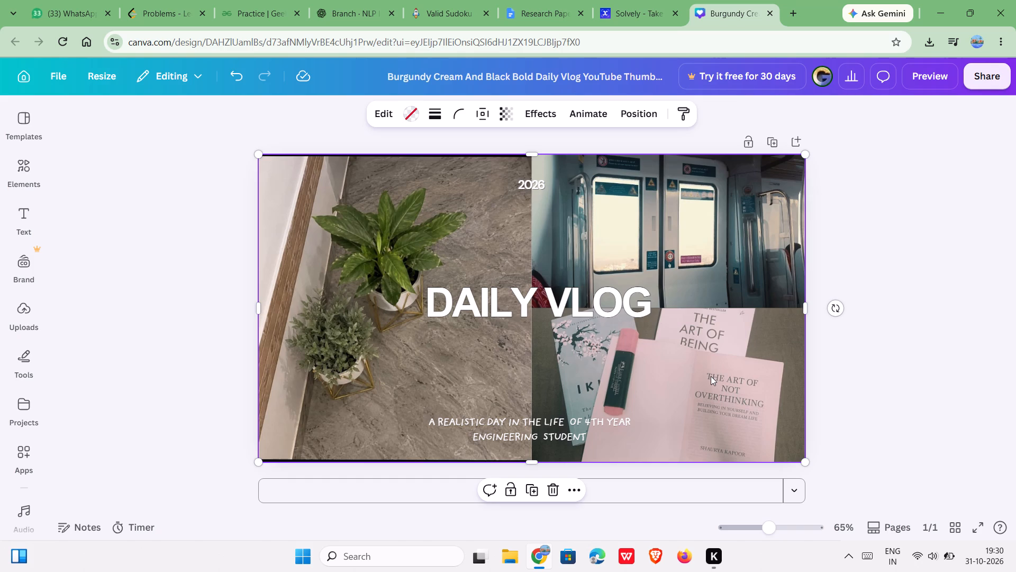
double_click(711, 376)
click(984, 326)
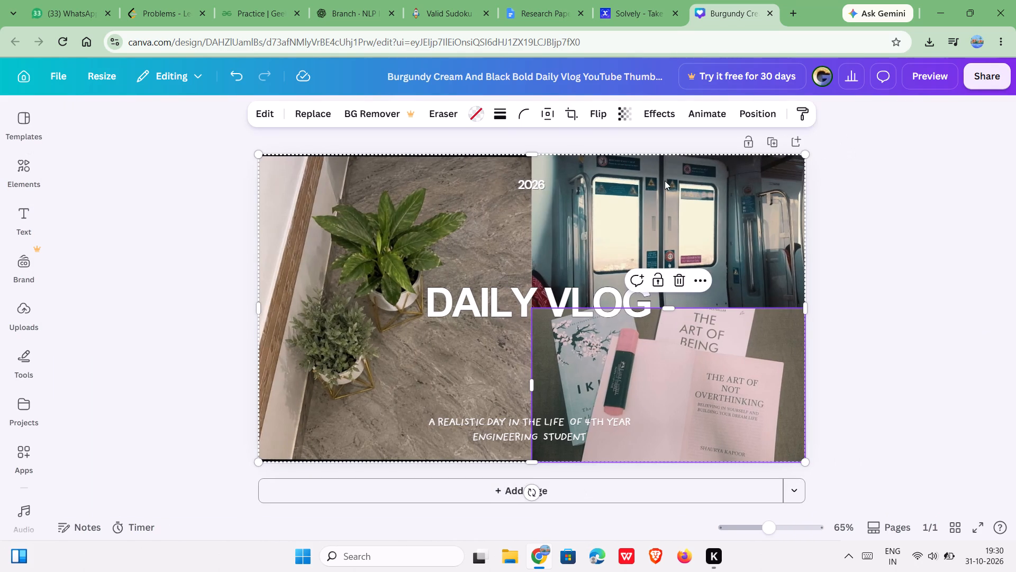
click(445, 112)
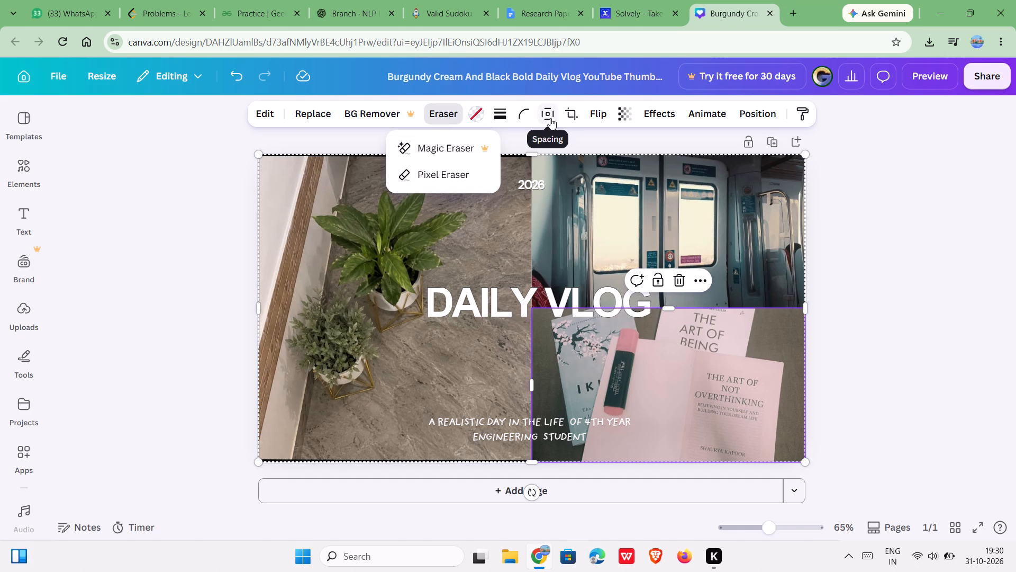
click(262, 115)
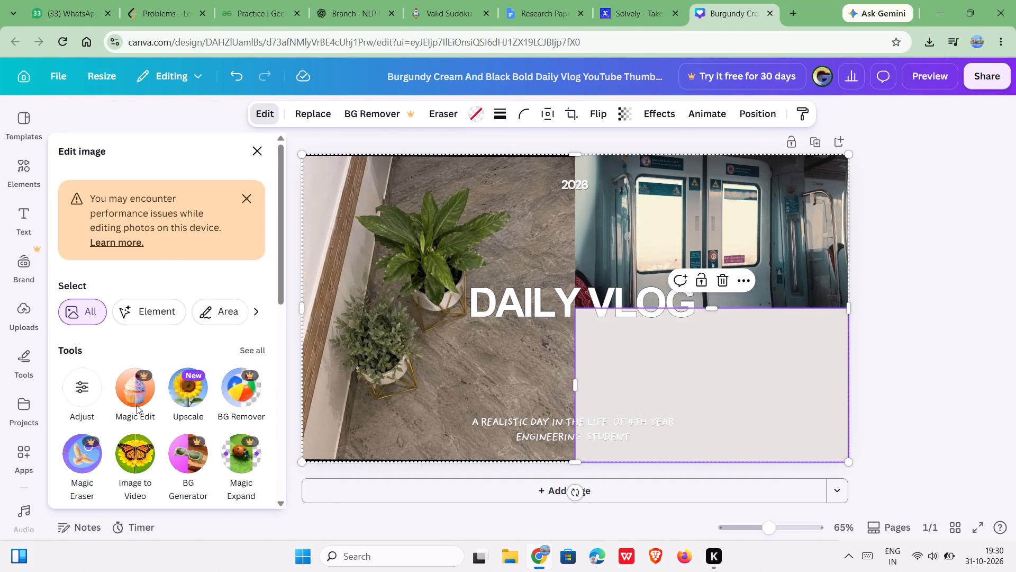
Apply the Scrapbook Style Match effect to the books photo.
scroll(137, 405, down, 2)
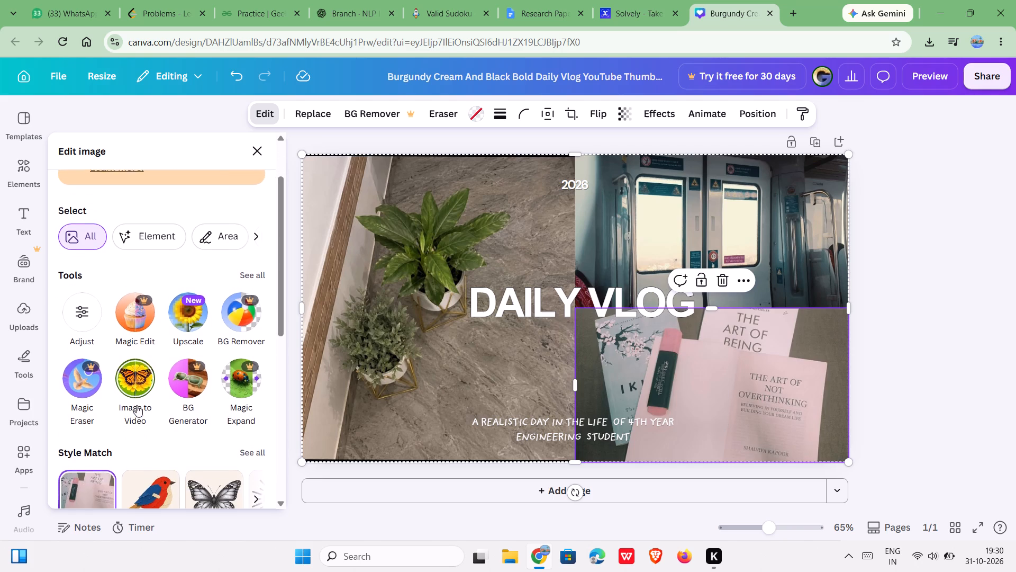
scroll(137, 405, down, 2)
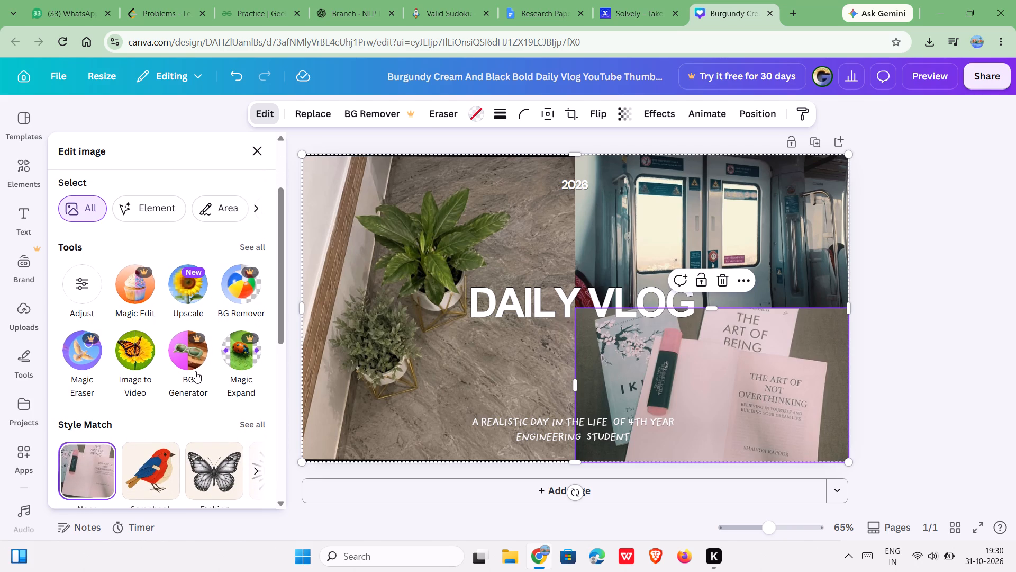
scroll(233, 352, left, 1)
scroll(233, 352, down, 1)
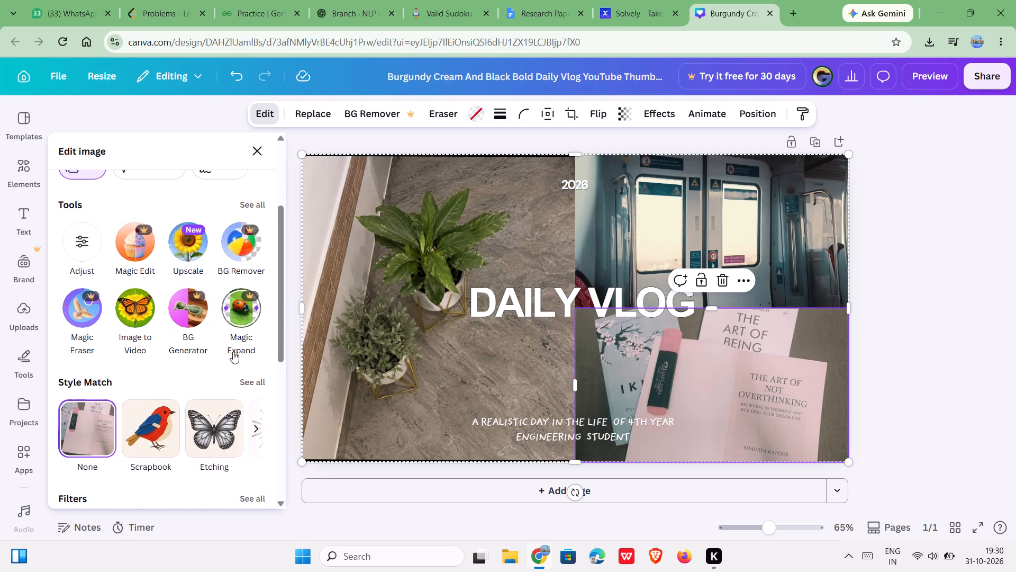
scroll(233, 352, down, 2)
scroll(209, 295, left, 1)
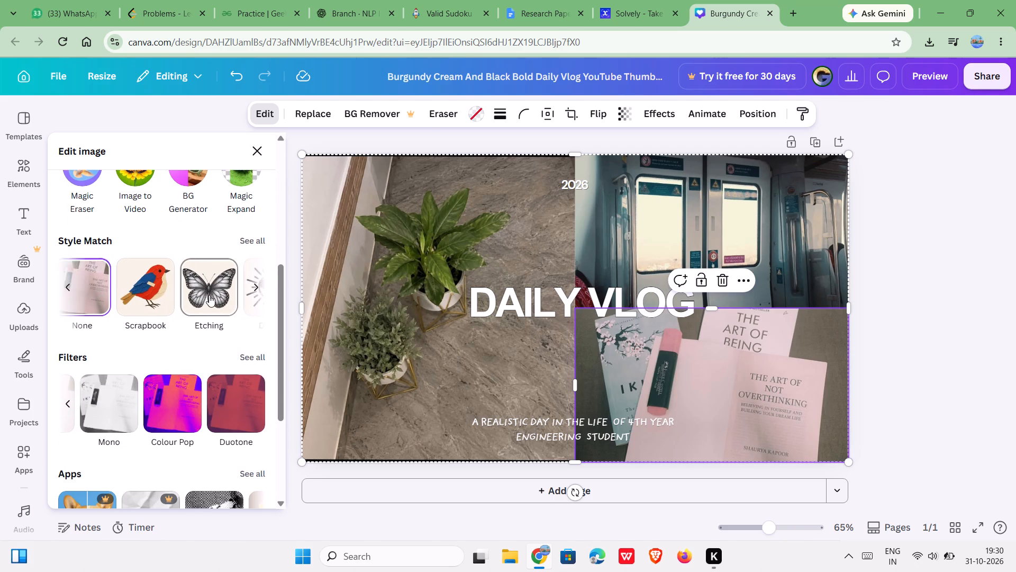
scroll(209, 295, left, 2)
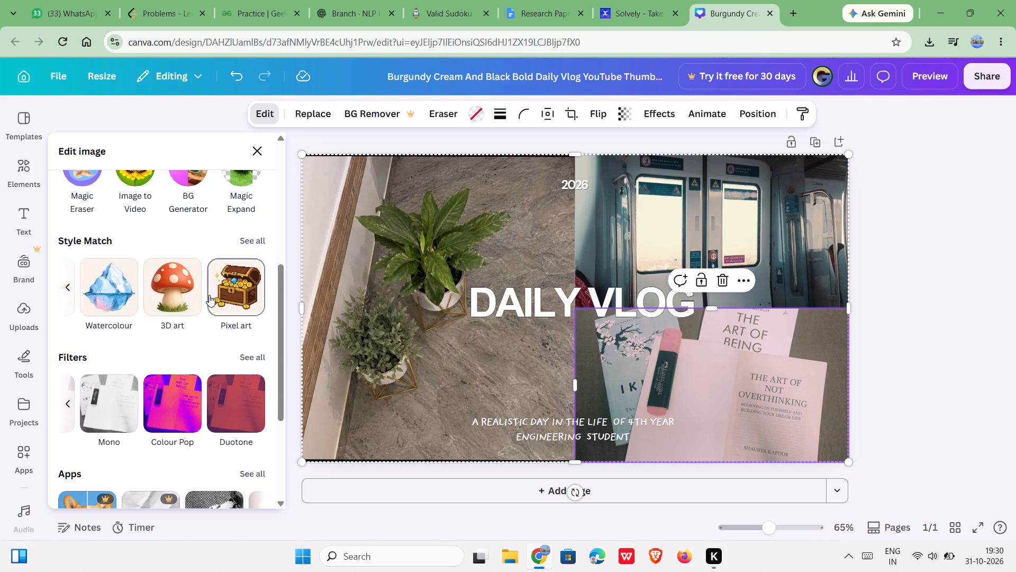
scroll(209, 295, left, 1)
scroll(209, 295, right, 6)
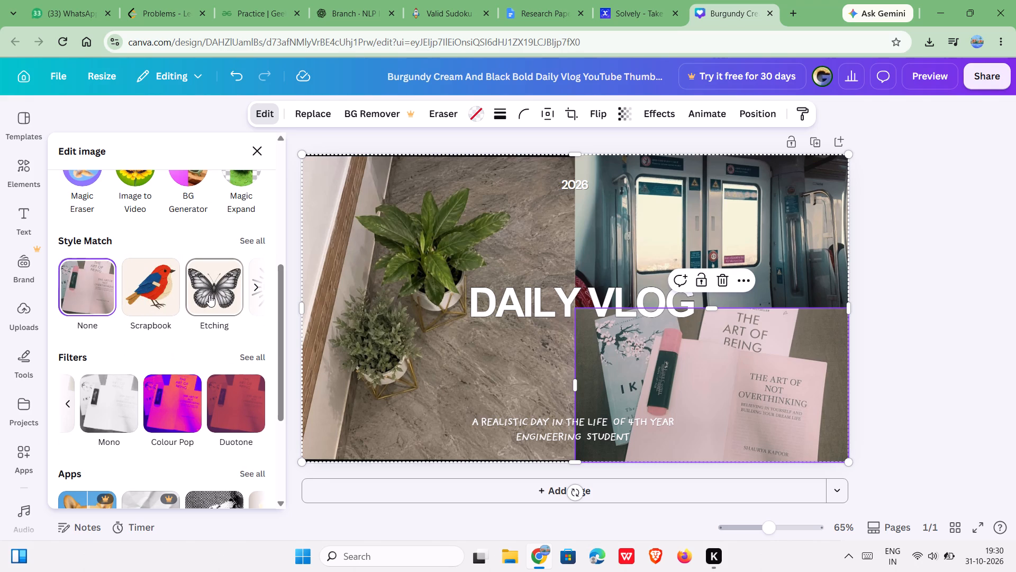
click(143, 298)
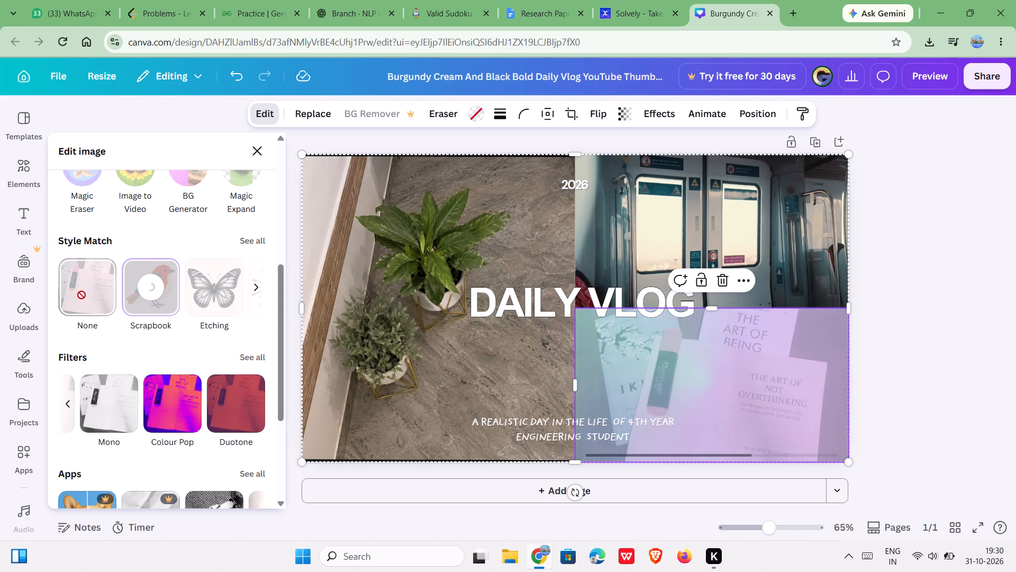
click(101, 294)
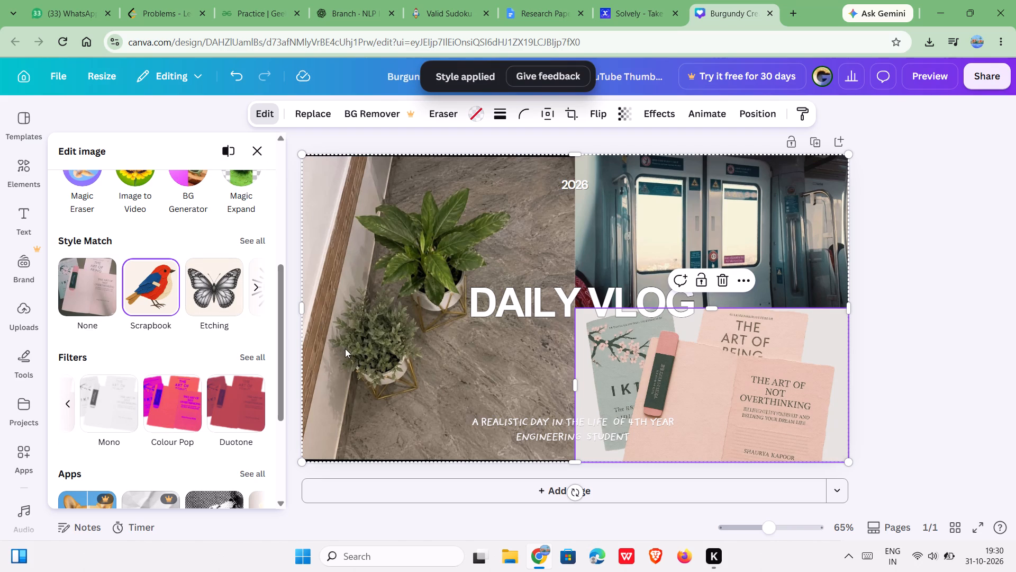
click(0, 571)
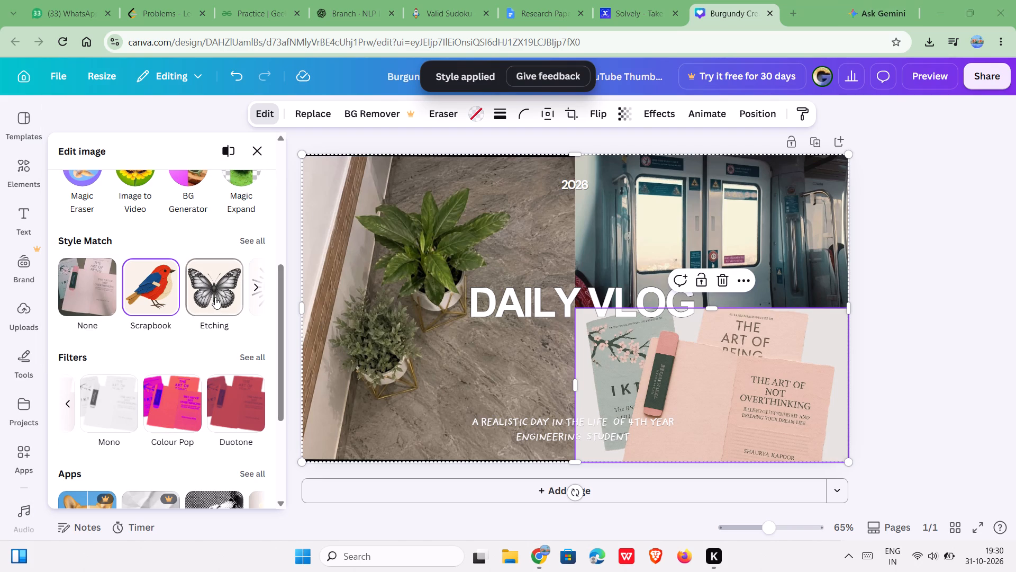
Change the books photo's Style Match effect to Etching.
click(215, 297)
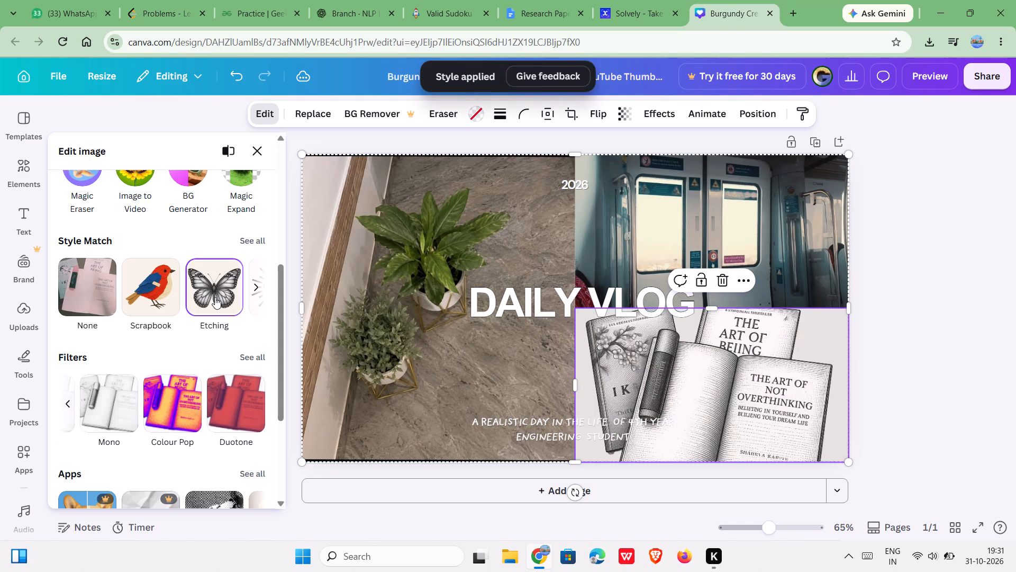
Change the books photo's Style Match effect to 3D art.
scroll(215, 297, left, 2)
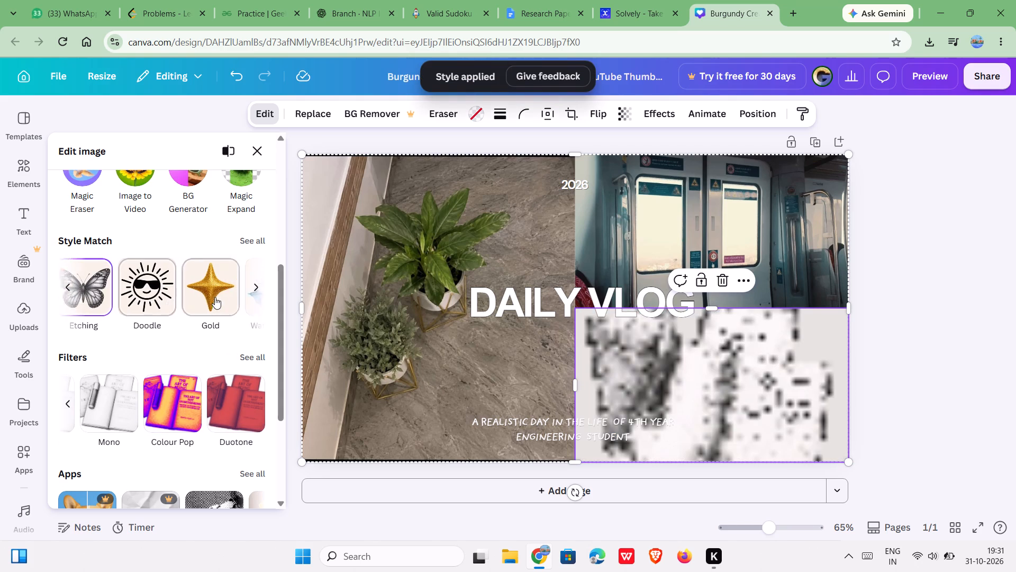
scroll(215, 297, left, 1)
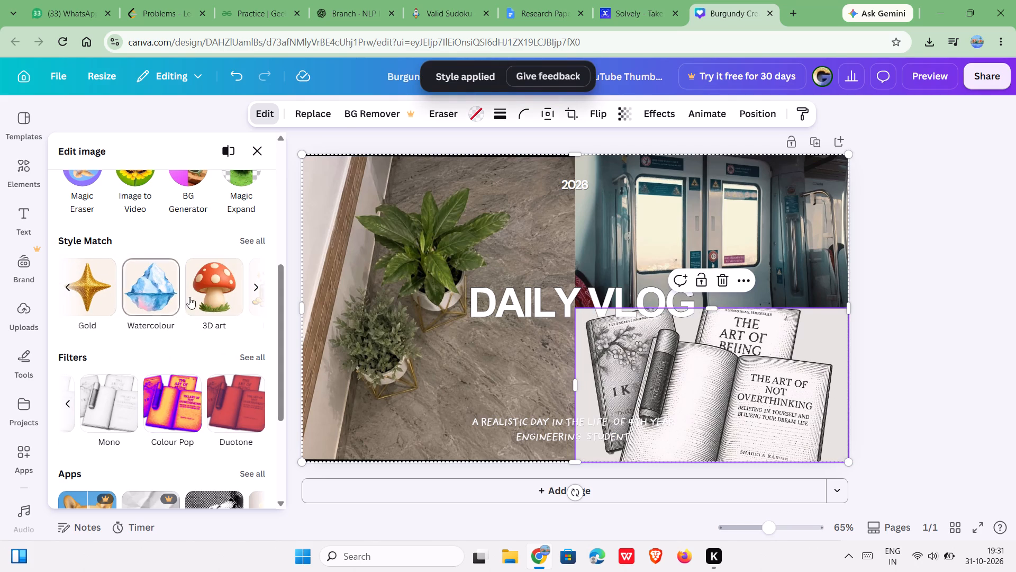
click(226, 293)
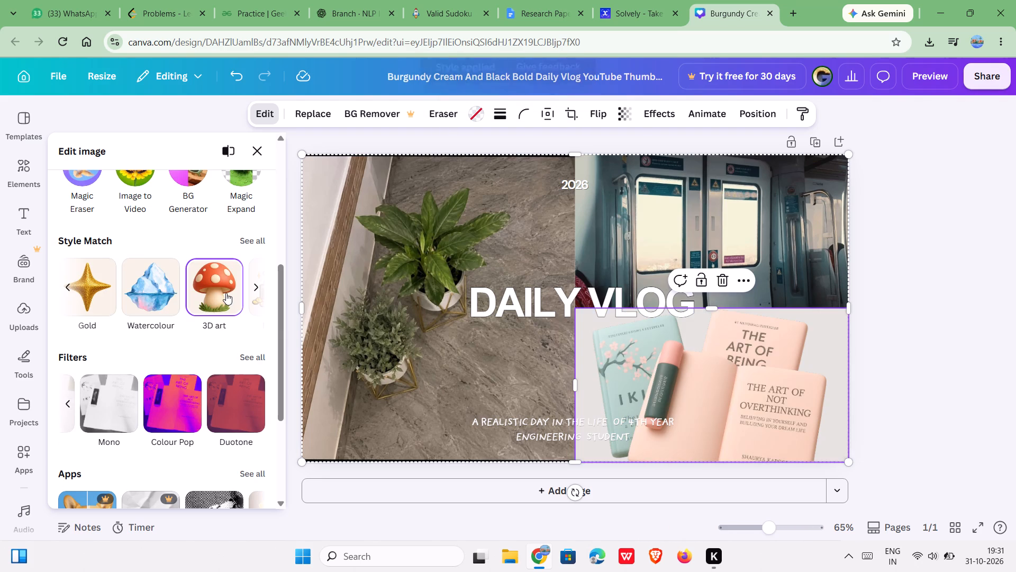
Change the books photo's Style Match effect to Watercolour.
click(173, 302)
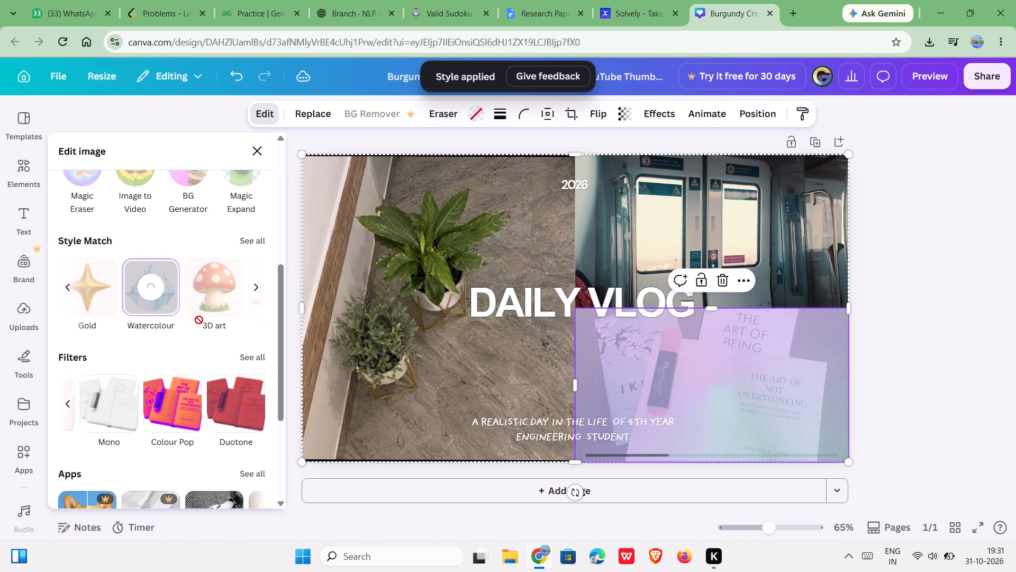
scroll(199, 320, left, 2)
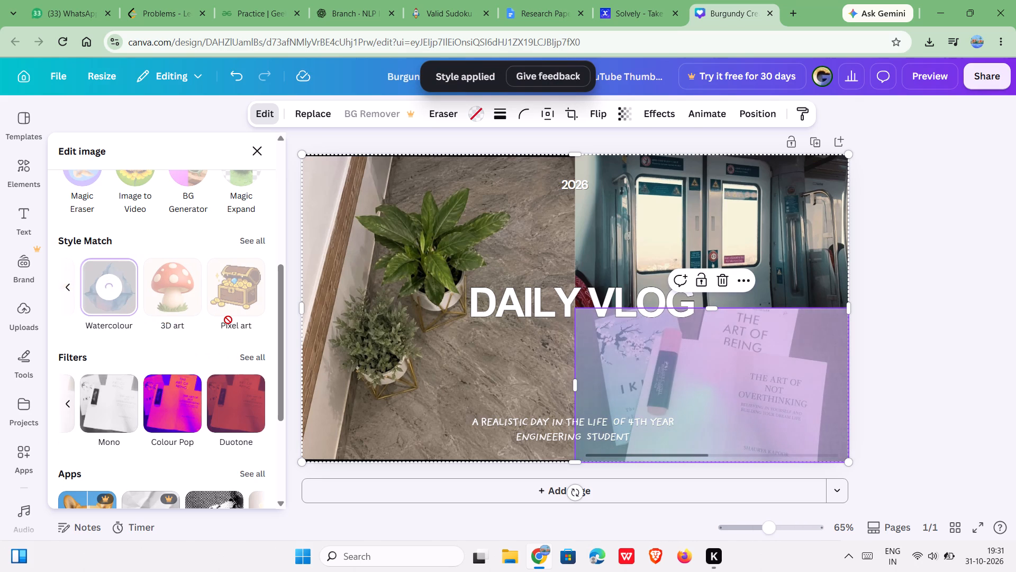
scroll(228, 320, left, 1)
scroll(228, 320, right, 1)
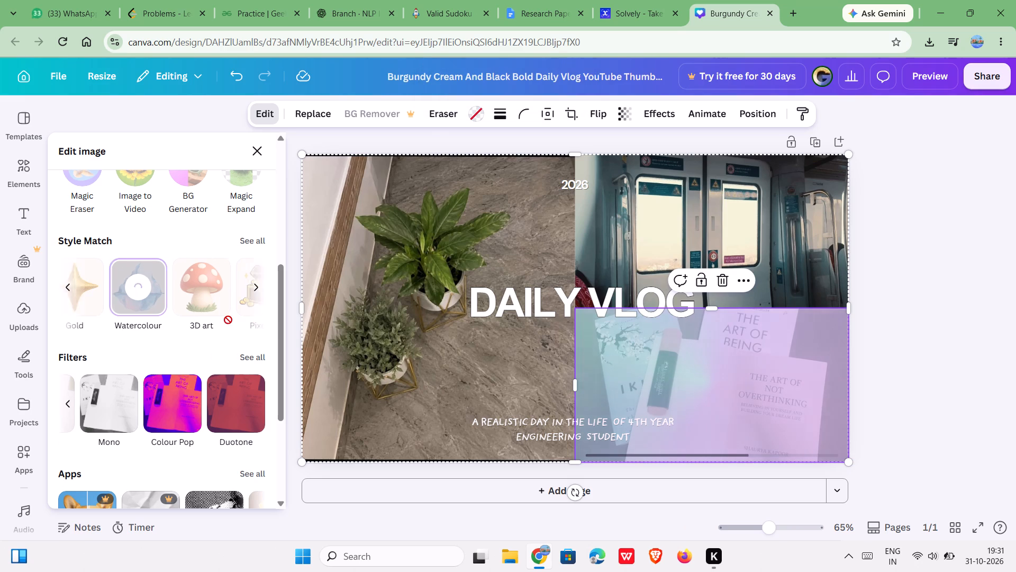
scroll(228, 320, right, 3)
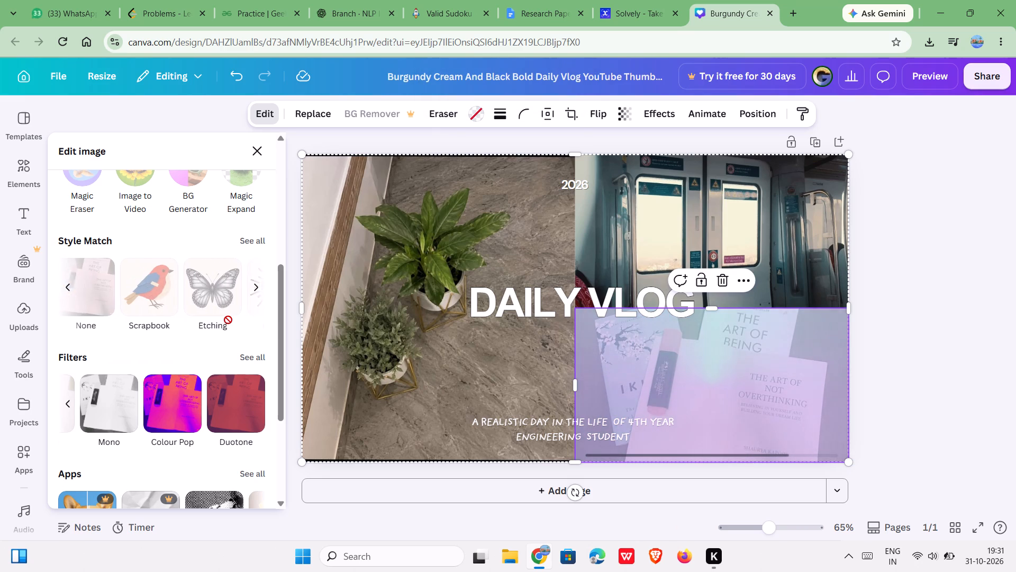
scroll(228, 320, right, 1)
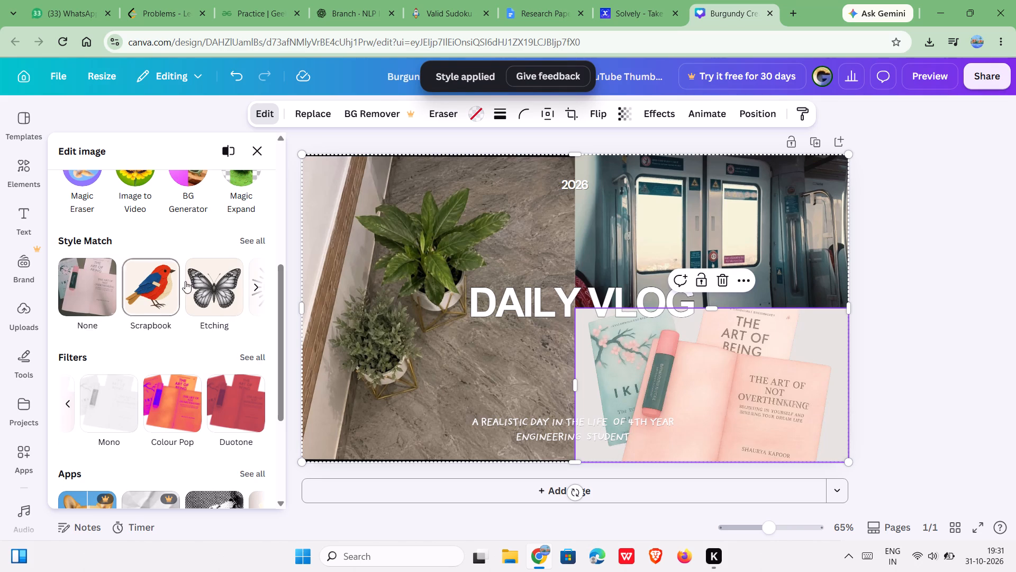
Open the full collection of Style Match effects for the books photo.
click(253, 242)
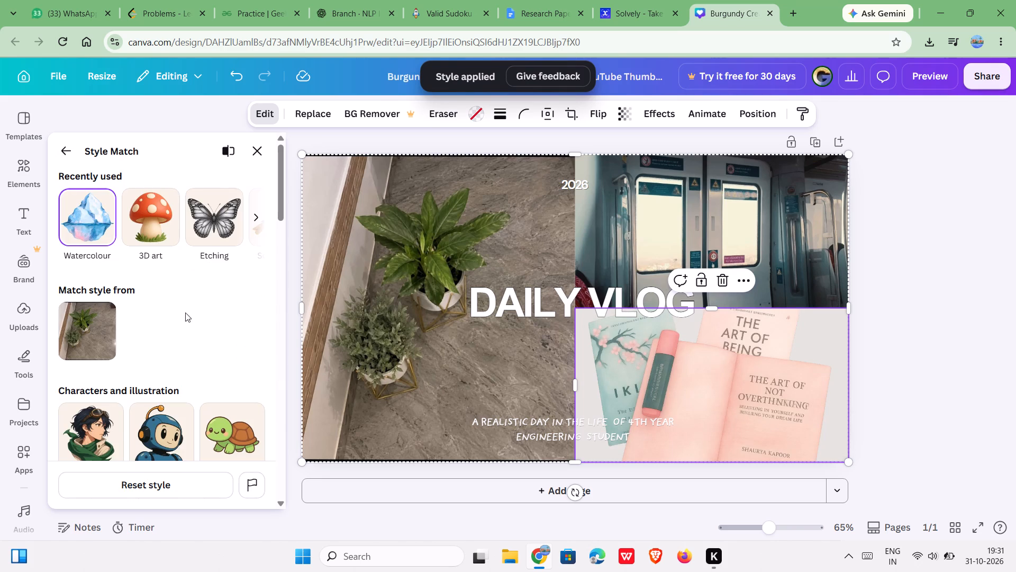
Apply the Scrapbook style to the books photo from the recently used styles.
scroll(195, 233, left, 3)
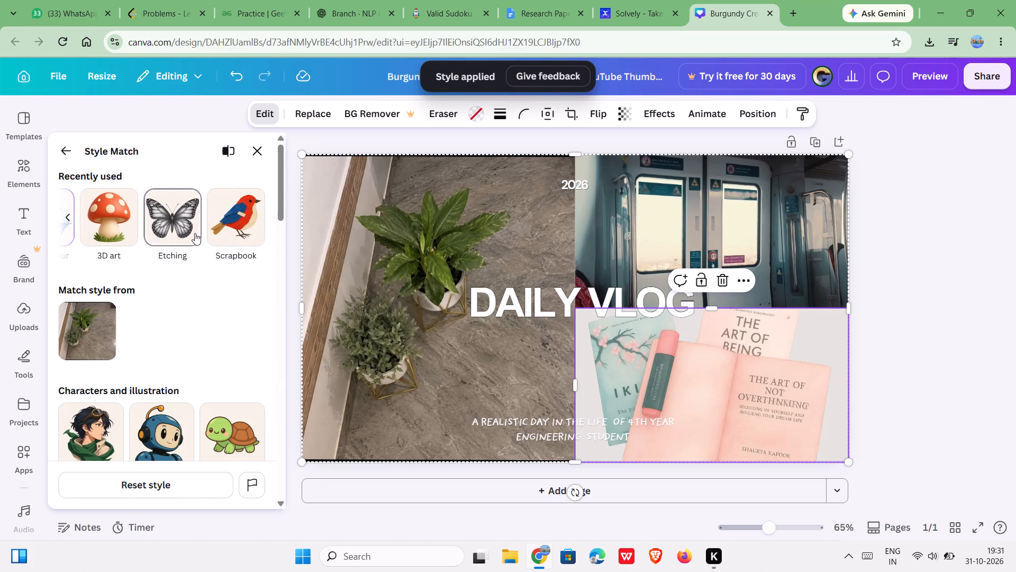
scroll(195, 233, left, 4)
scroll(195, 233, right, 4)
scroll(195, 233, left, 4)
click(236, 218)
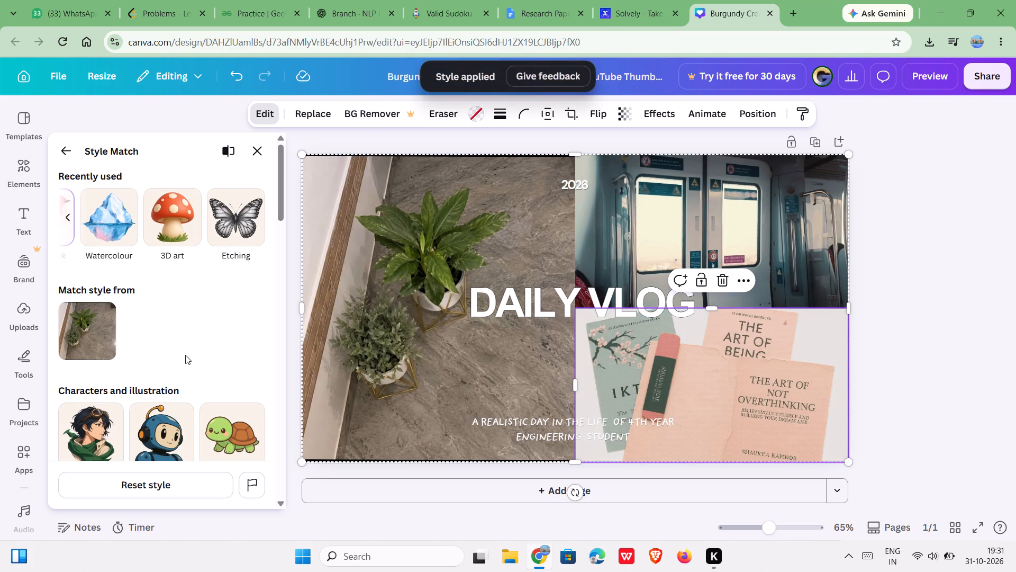
Apply the Coloured hand drawn style from the Characters and illustration styles to the books photo.
scroll(181, 386, down, 2)
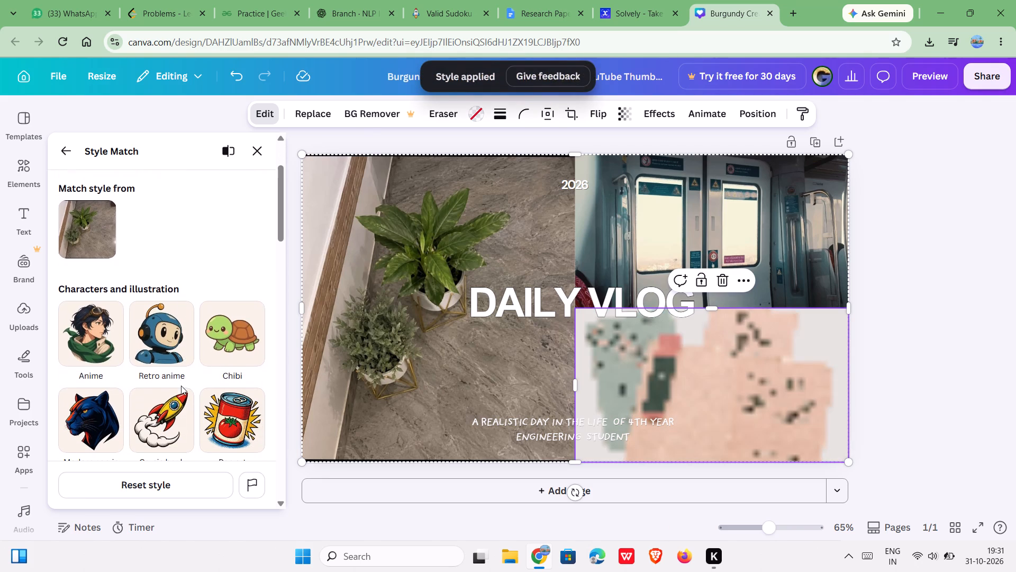
scroll(181, 386, down, 2)
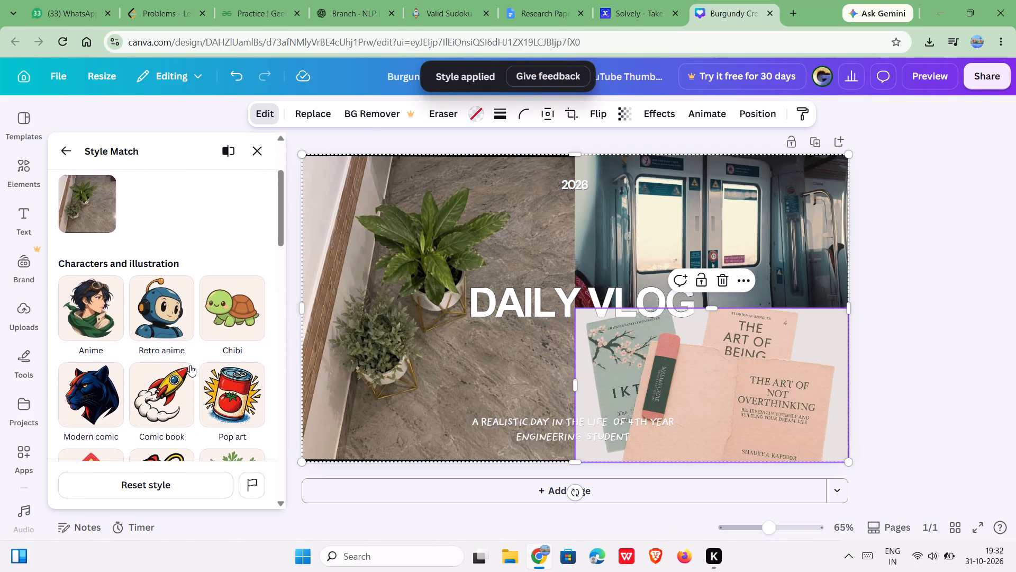
scroll(190, 365, down, 2)
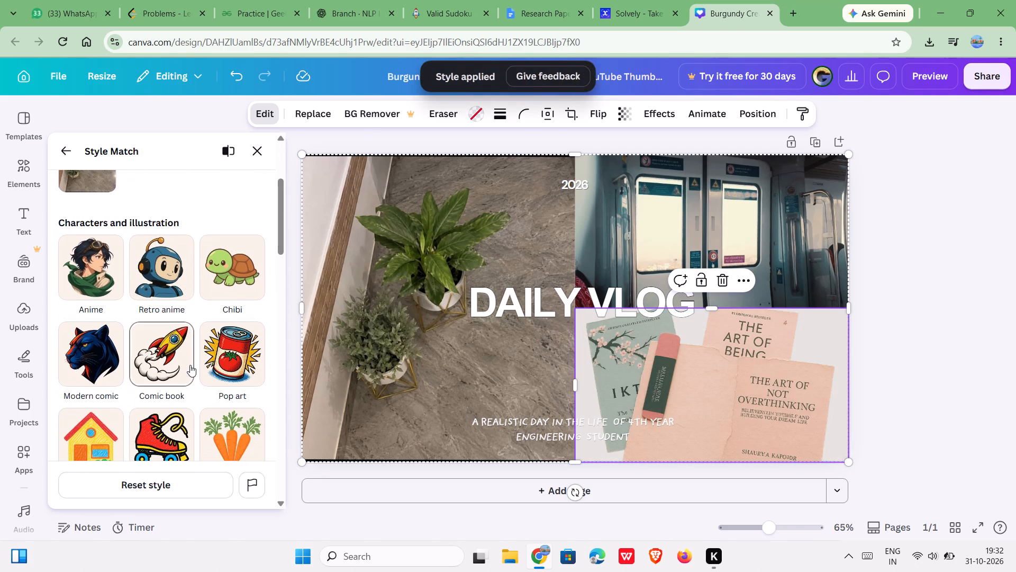
scroll(190, 365, down, 2)
scroll(190, 365, up, 1)
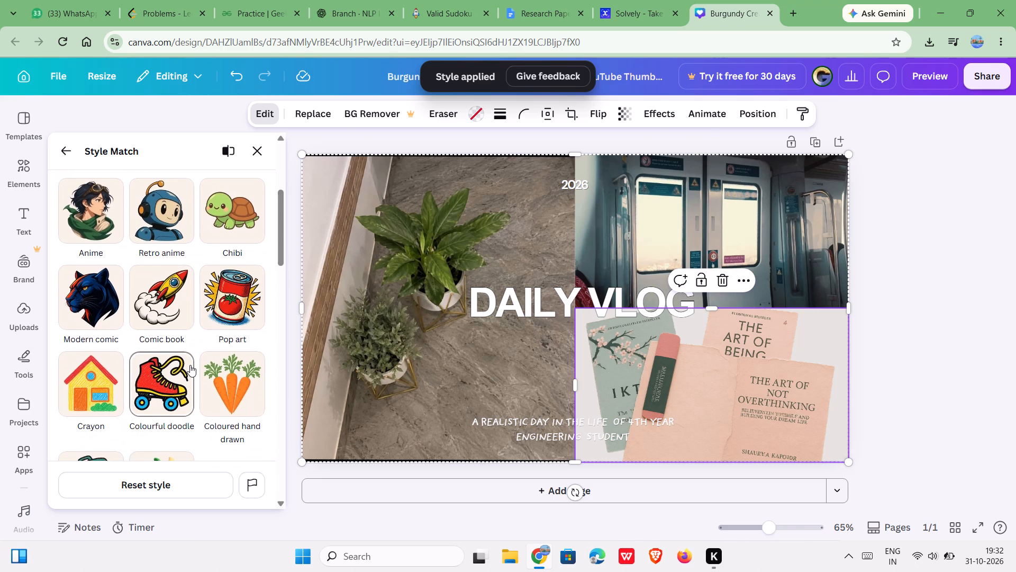
scroll(190, 365, up, 1)
scroll(190, 365, down, 1)
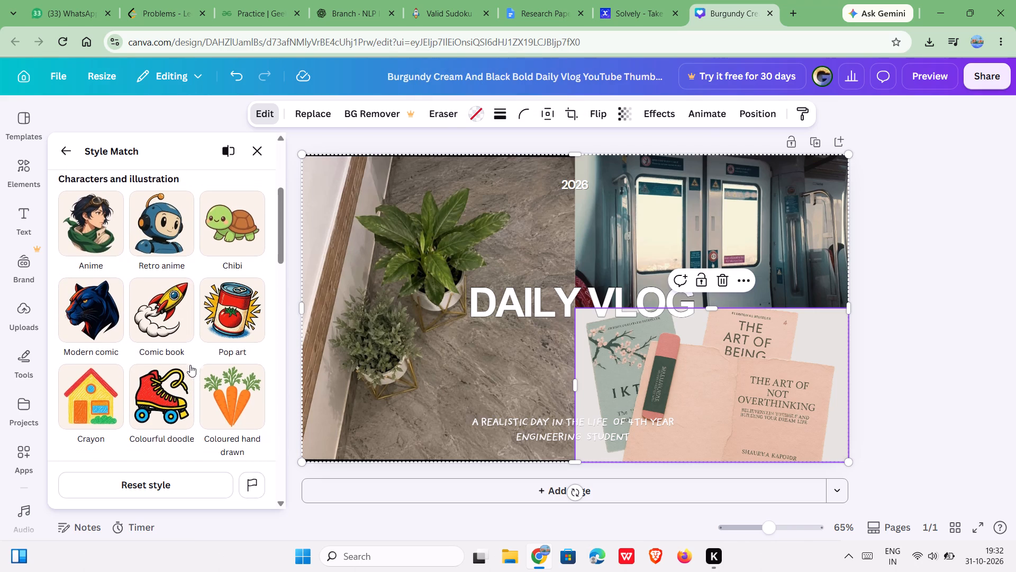
scroll(190, 365, up, 2)
scroll(190, 365, down, 2)
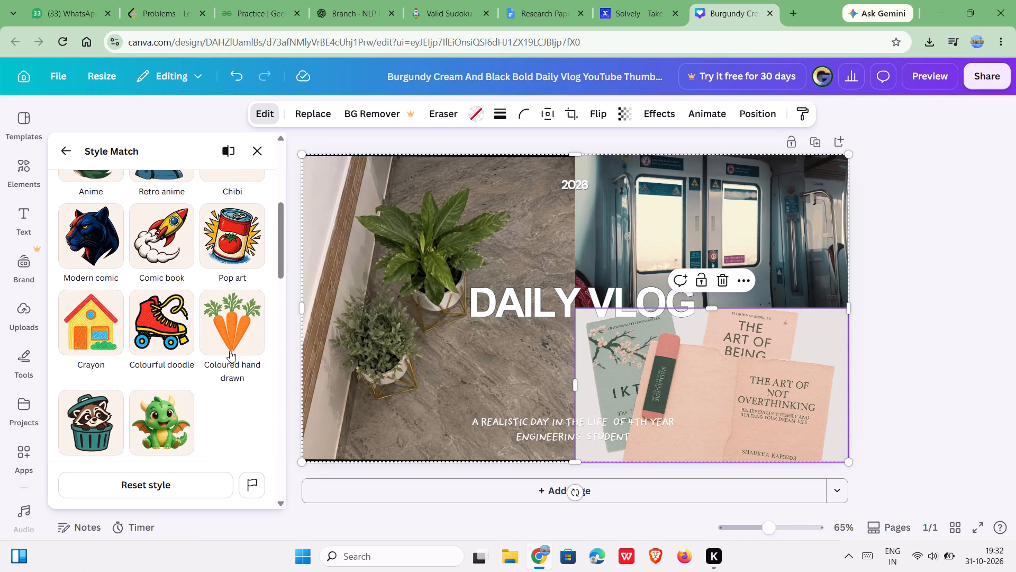
click(237, 346)
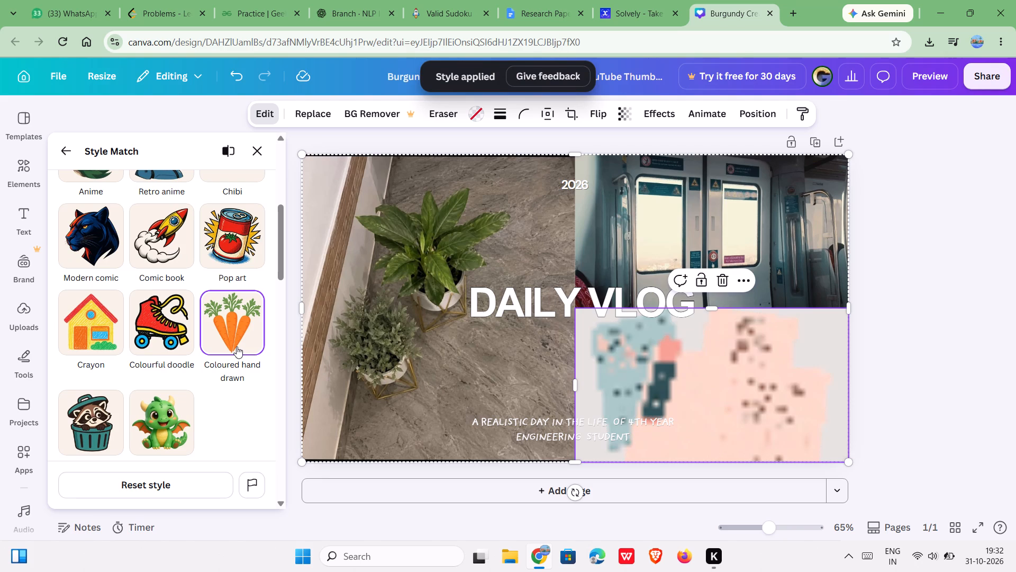
Look through the Style Match collection, from Characters and illustration to Craft and texture, for another style for the books photo.
scroll(175, 369, down, 1)
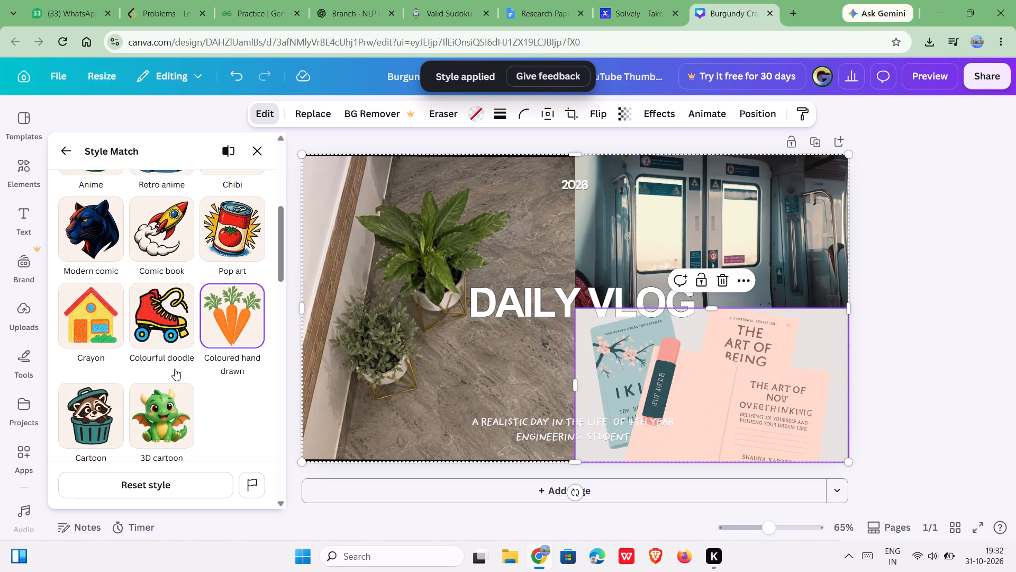
scroll(175, 369, down, 4)
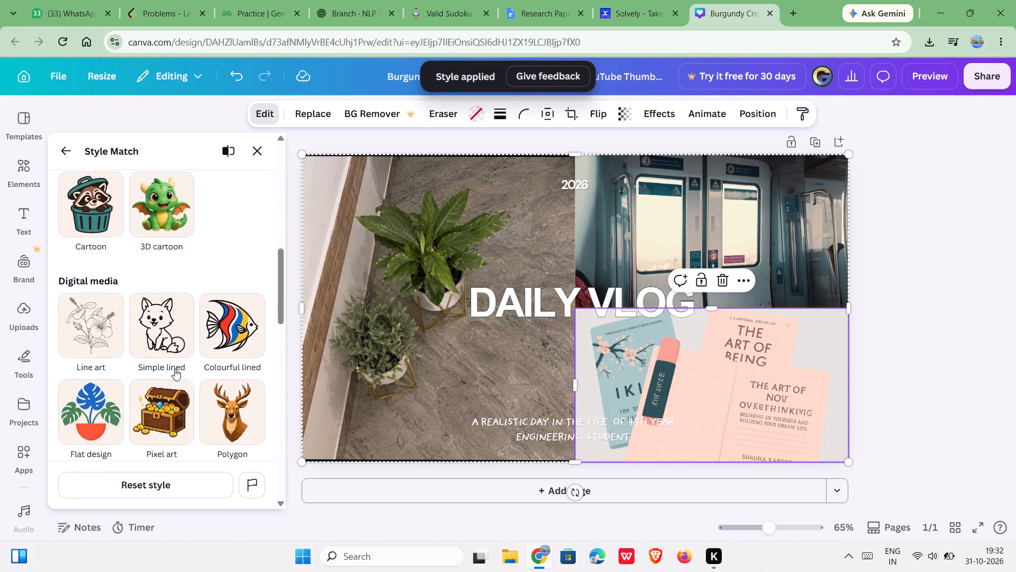
scroll(175, 369, down, 1)
scroll(175, 369, up, 1)
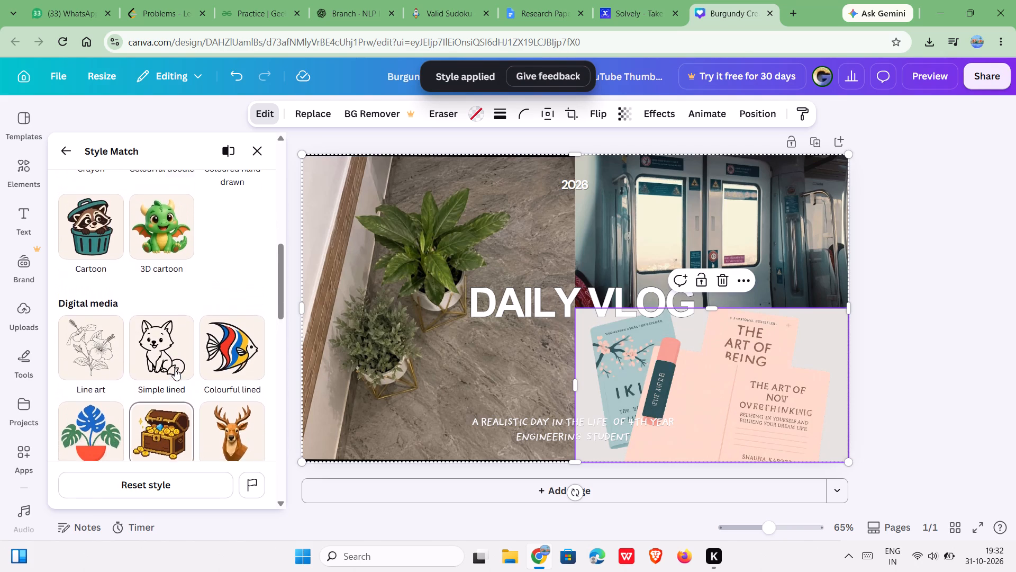
scroll(175, 369, up, 5)
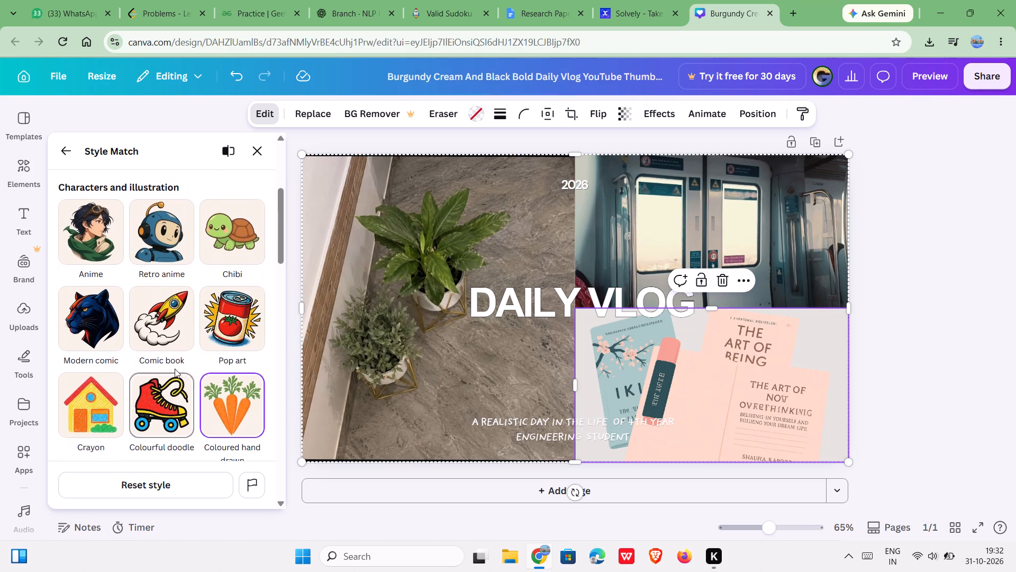
scroll(175, 369, up, 2)
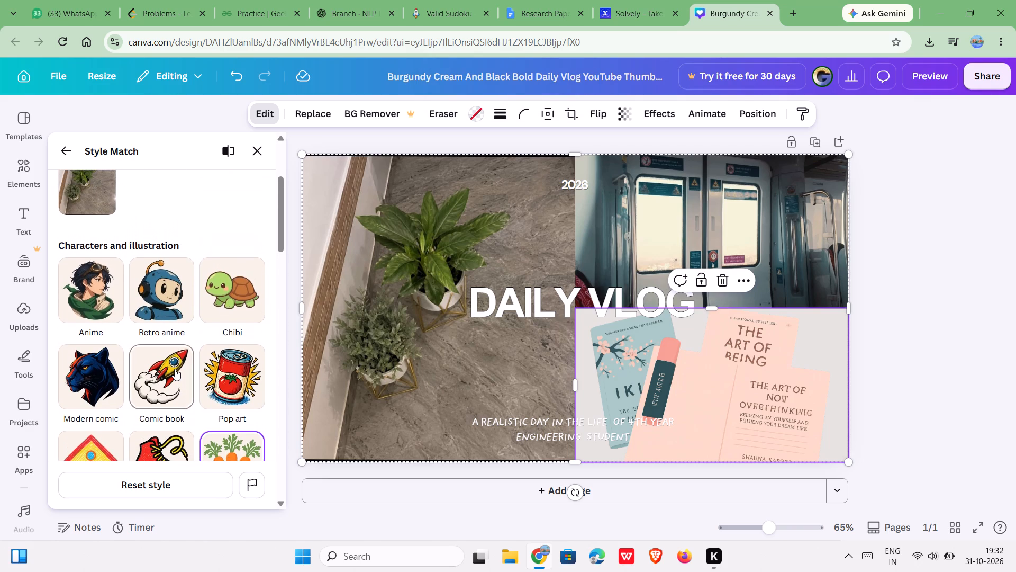
scroll(175, 369, down, 3)
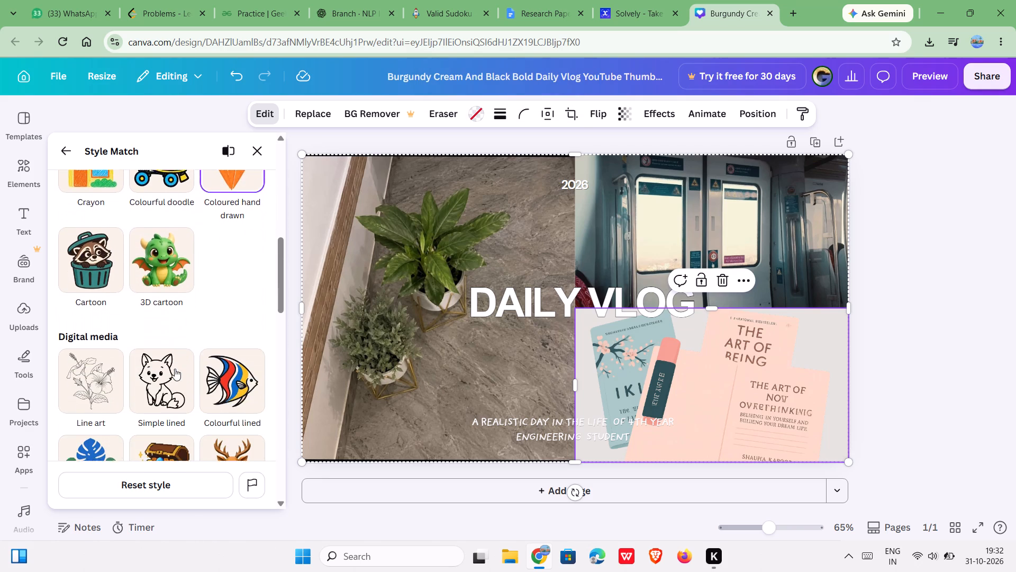
scroll(175, 369, down, 4)
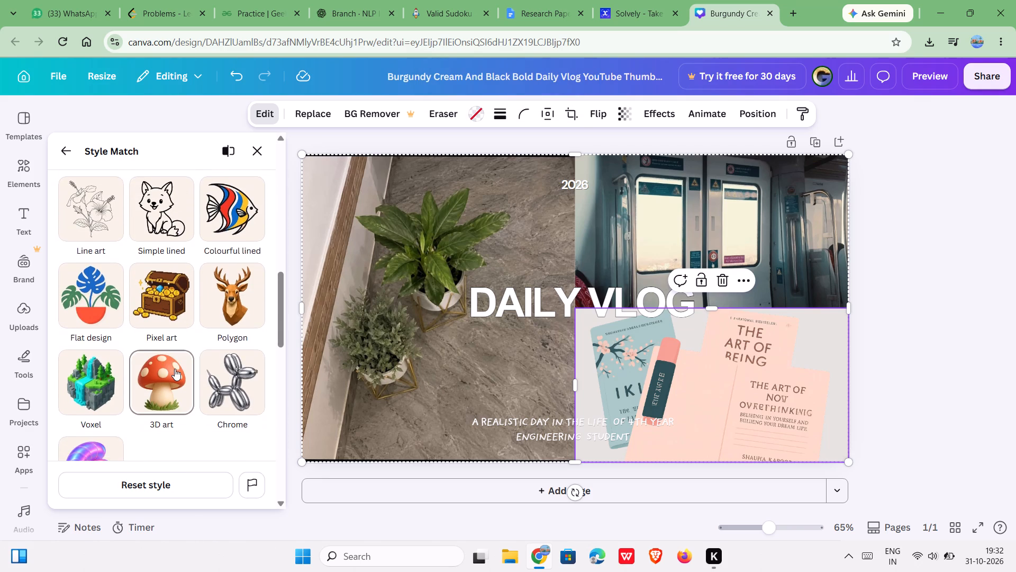
scroll(175, 369, down, 2)
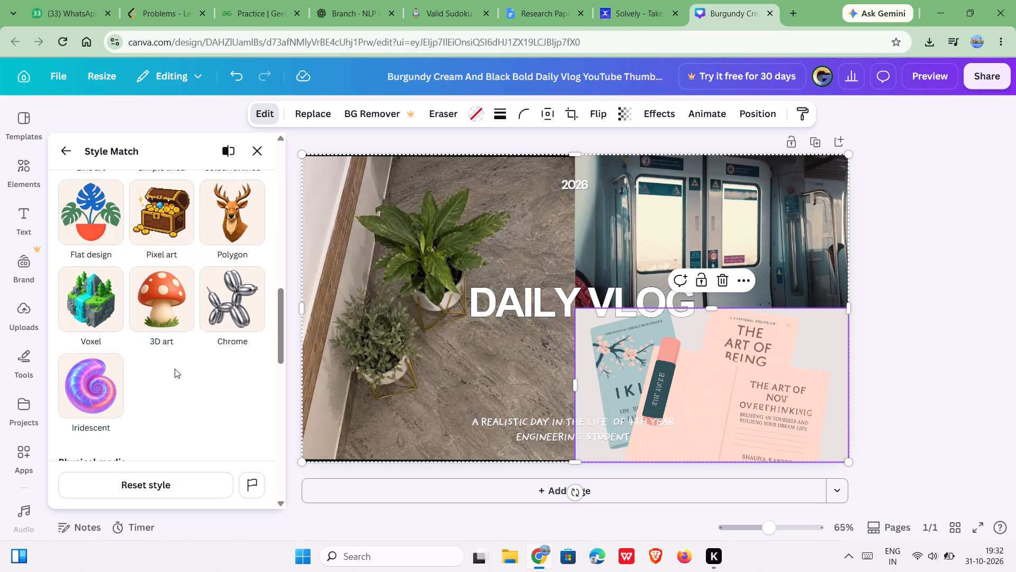
scroll(175, 369, down, 3)
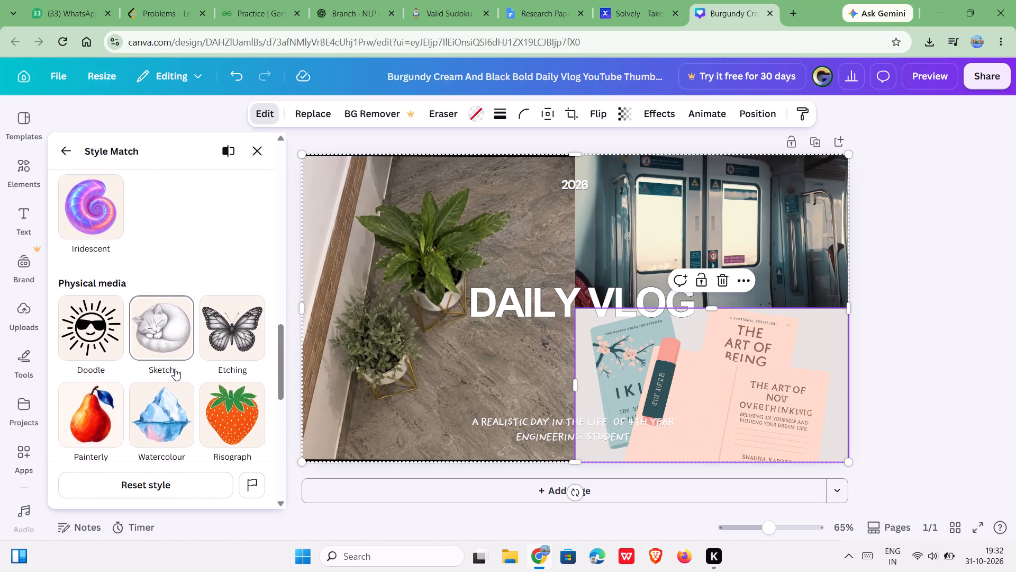
scroll(175, 369, down, 3)
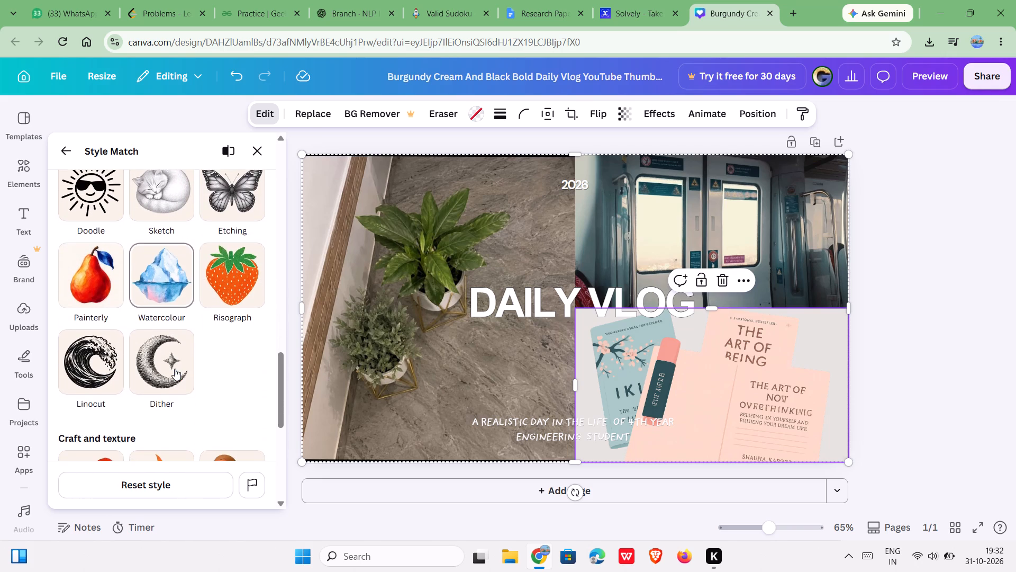
scroll(175, 369, down, 3)
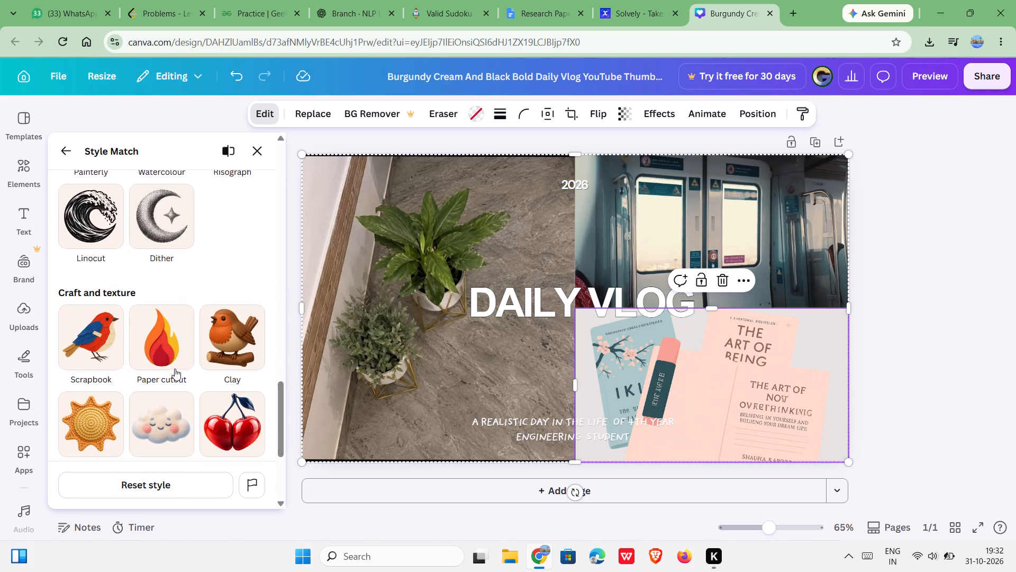
scroll(175, 369, down, 2)
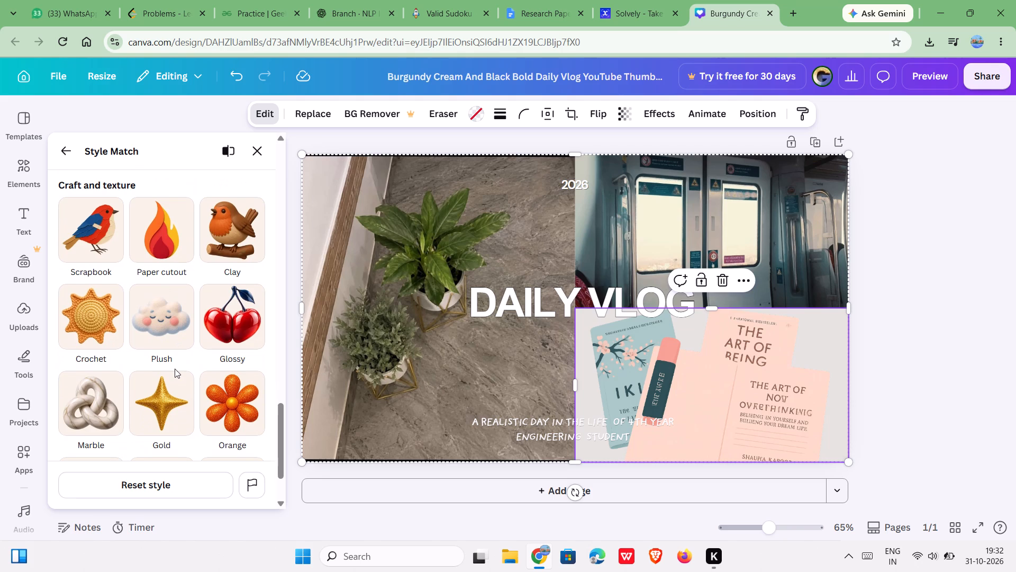
scroll(175, 369, down, 1)
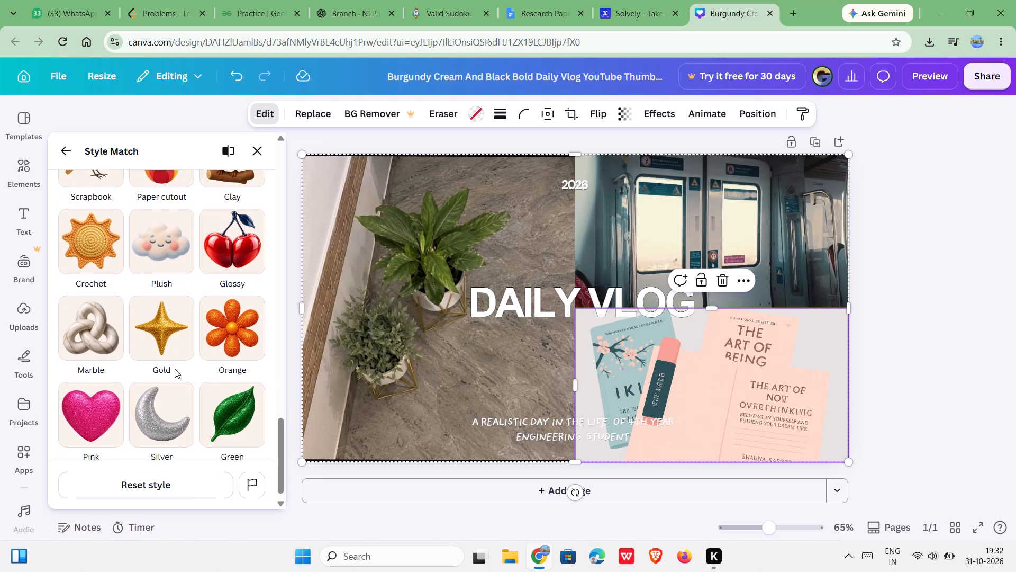
scroll(175, 369, down, 5)
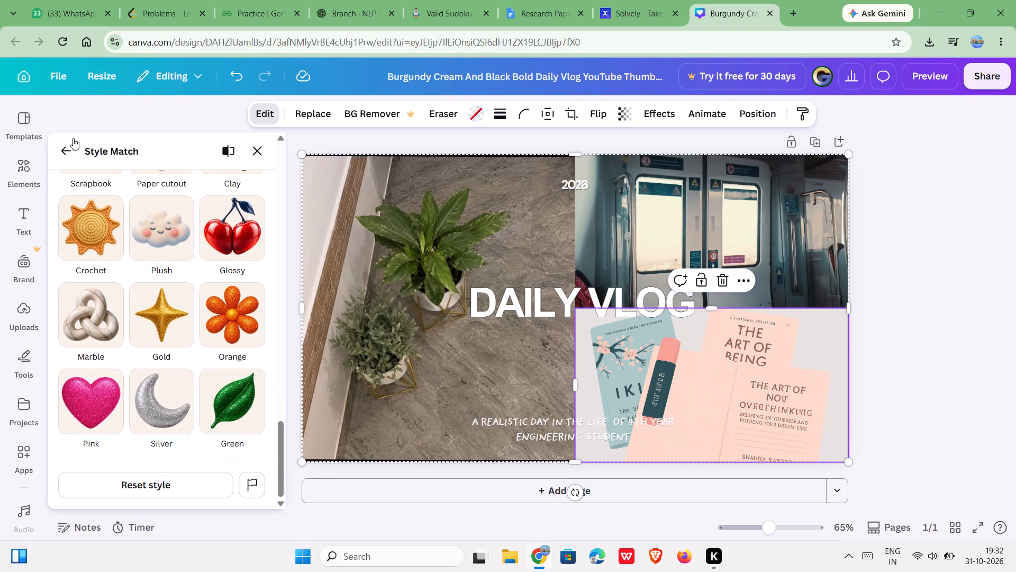
Remove the Style Match effect from the books photo by setting its style to None.
click(63, 147)
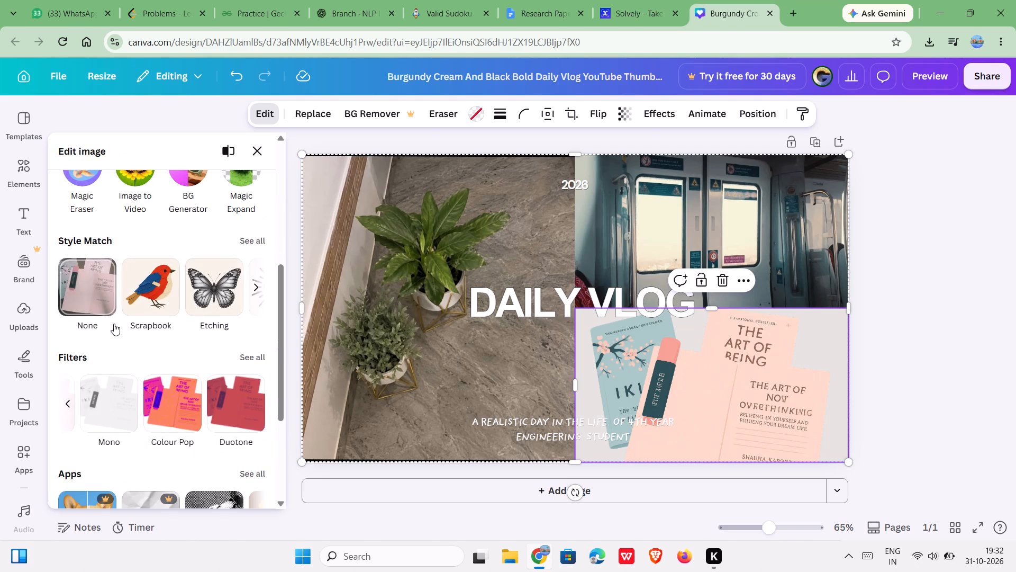
scroll(114, 324, down, 1)
scroll(168, 323, right, 4)
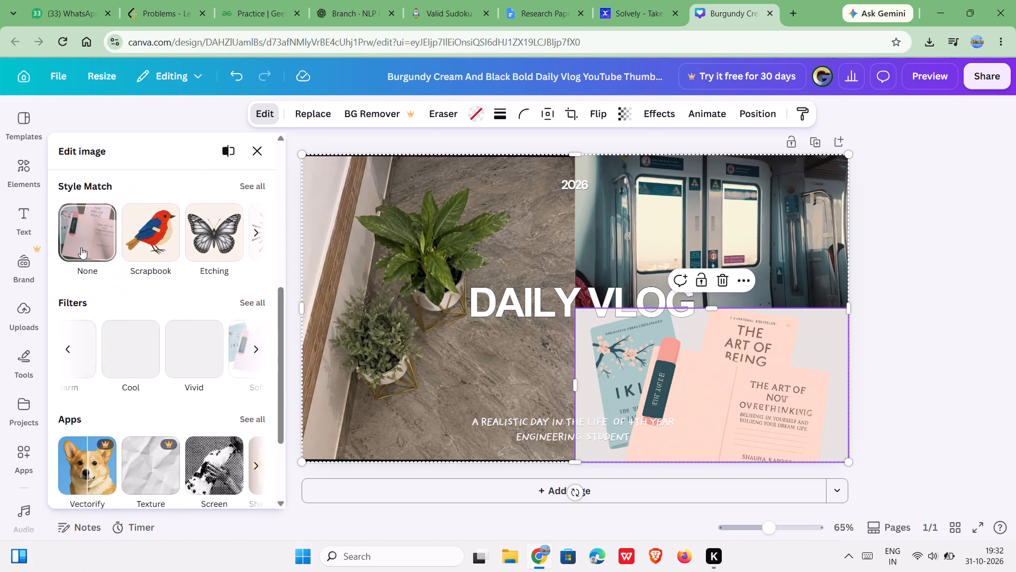
click(81, 247)
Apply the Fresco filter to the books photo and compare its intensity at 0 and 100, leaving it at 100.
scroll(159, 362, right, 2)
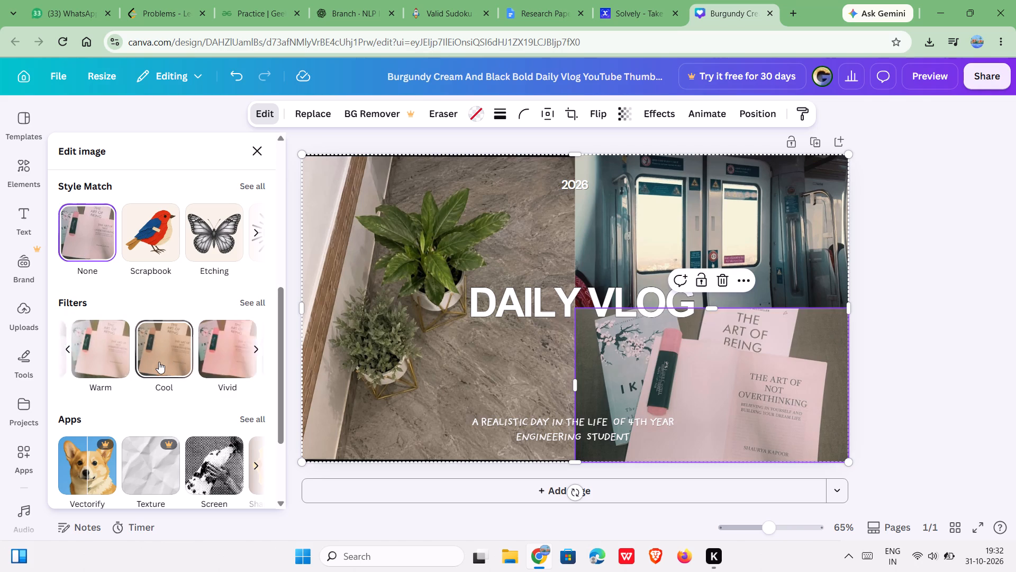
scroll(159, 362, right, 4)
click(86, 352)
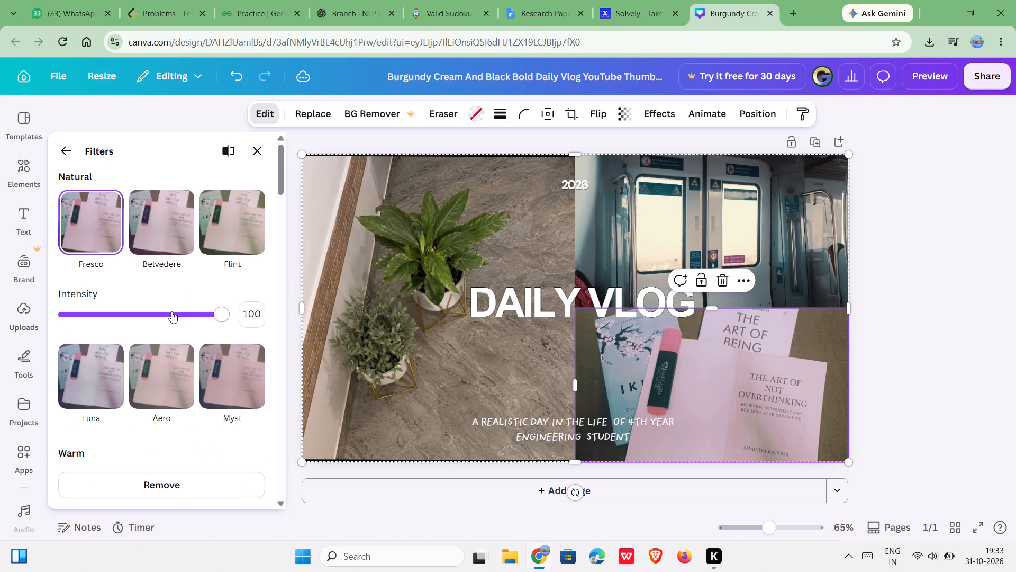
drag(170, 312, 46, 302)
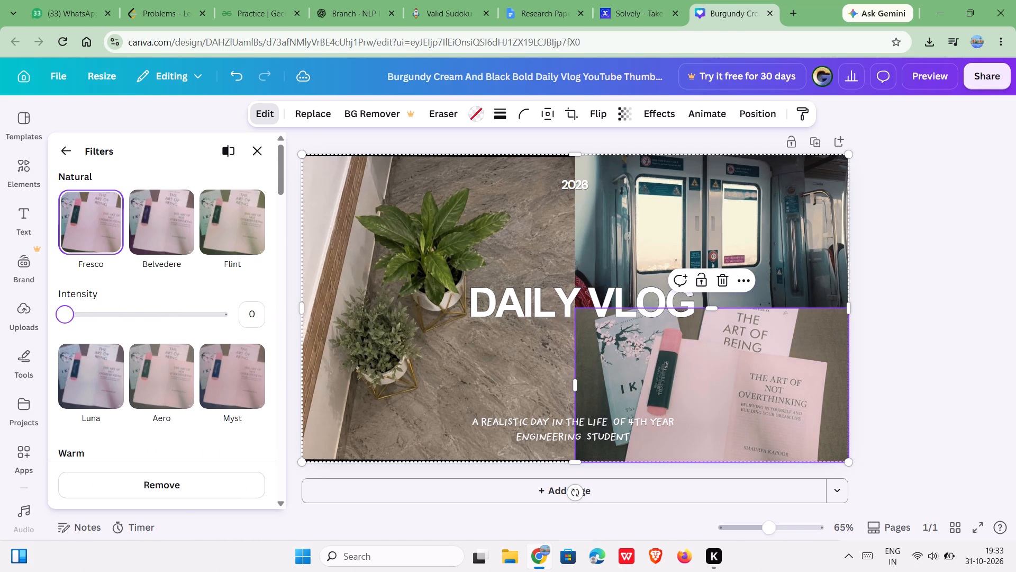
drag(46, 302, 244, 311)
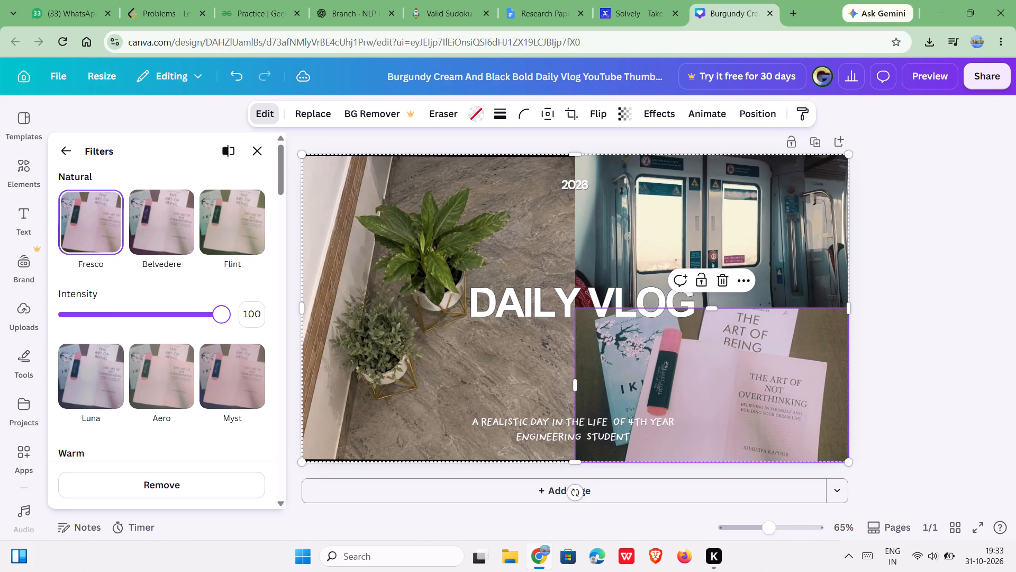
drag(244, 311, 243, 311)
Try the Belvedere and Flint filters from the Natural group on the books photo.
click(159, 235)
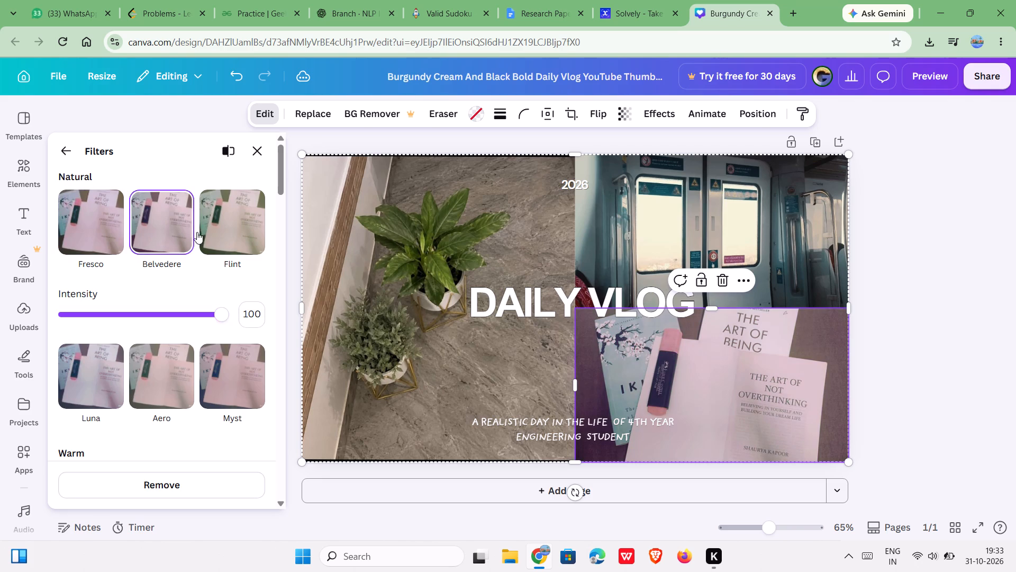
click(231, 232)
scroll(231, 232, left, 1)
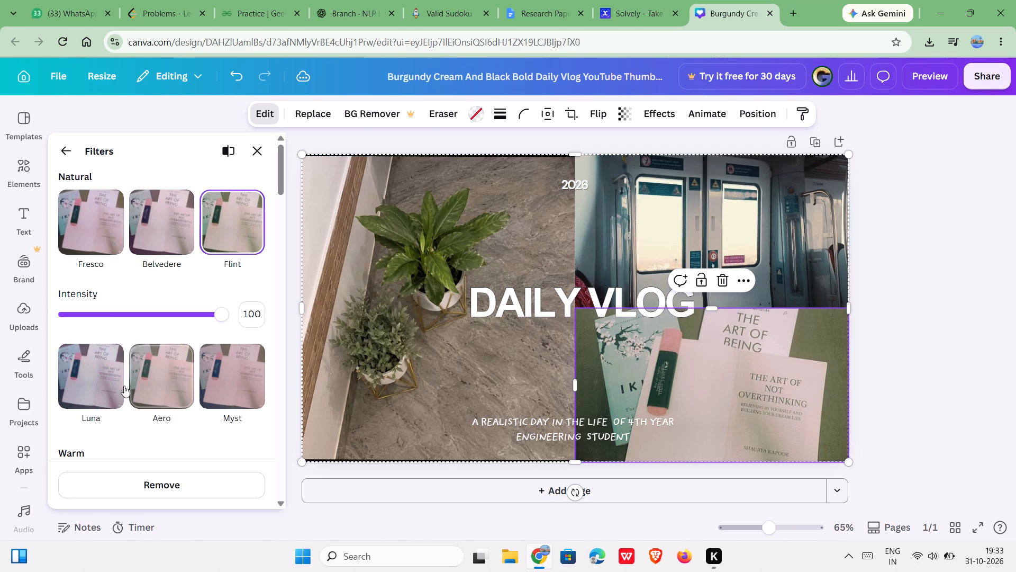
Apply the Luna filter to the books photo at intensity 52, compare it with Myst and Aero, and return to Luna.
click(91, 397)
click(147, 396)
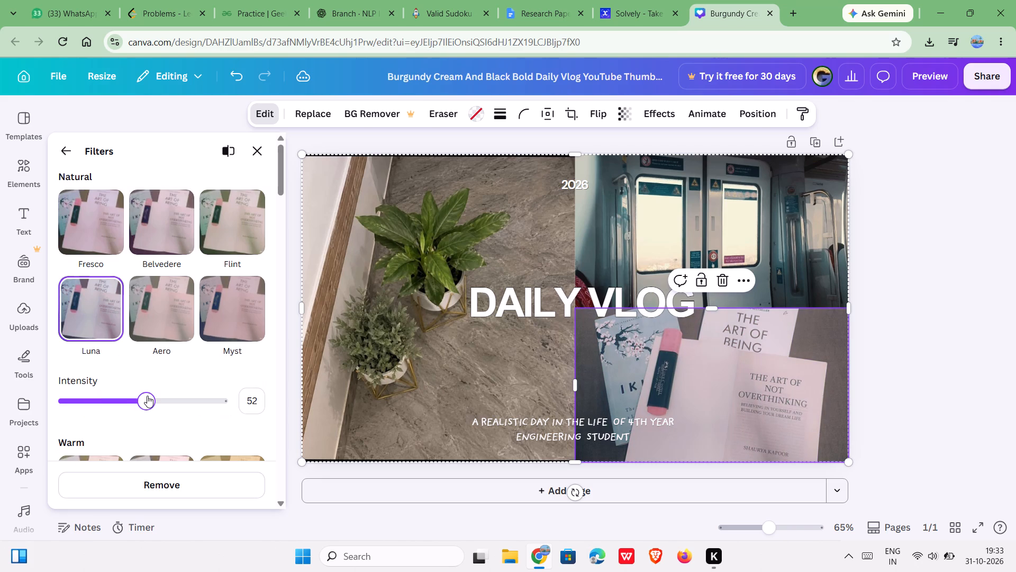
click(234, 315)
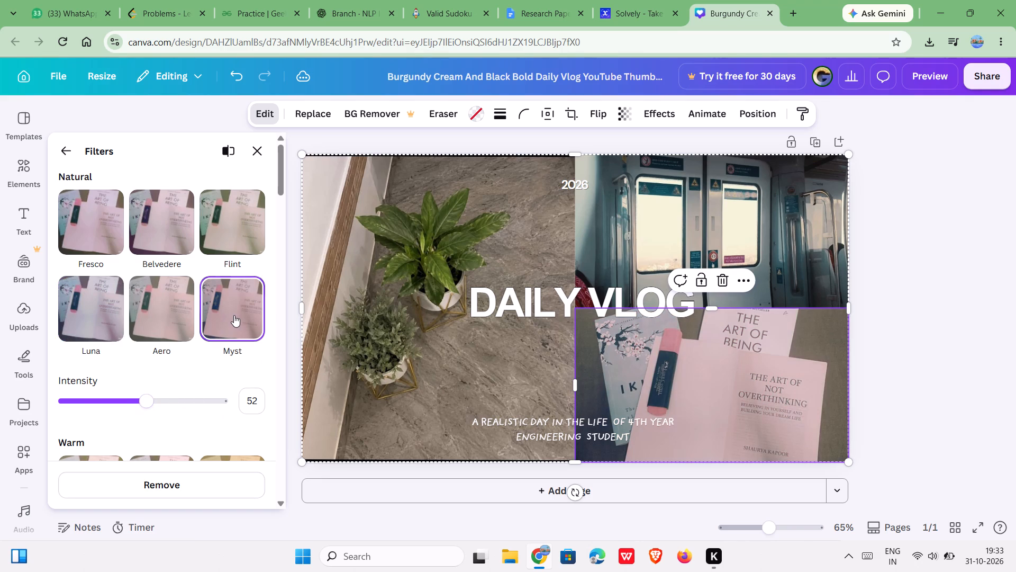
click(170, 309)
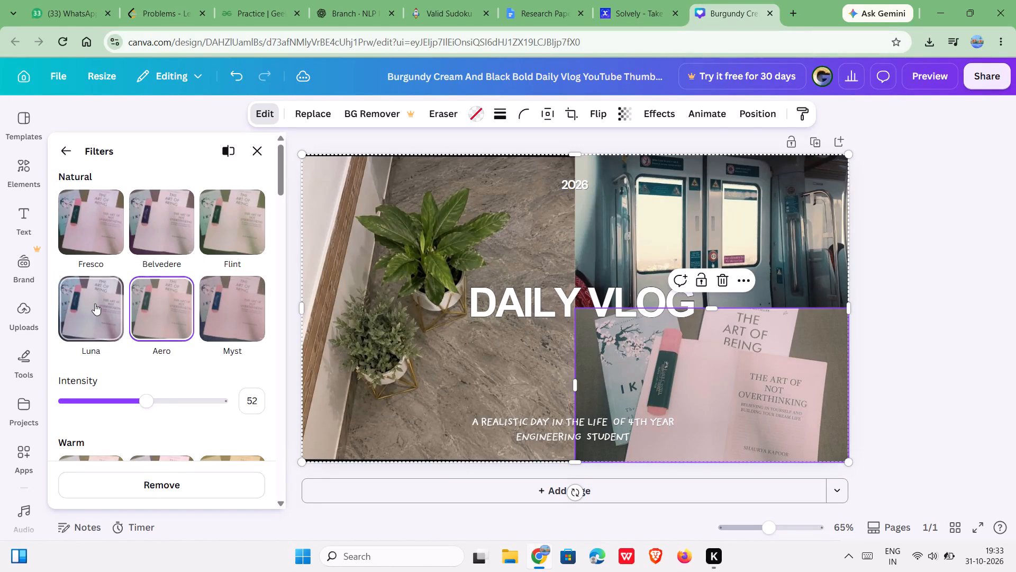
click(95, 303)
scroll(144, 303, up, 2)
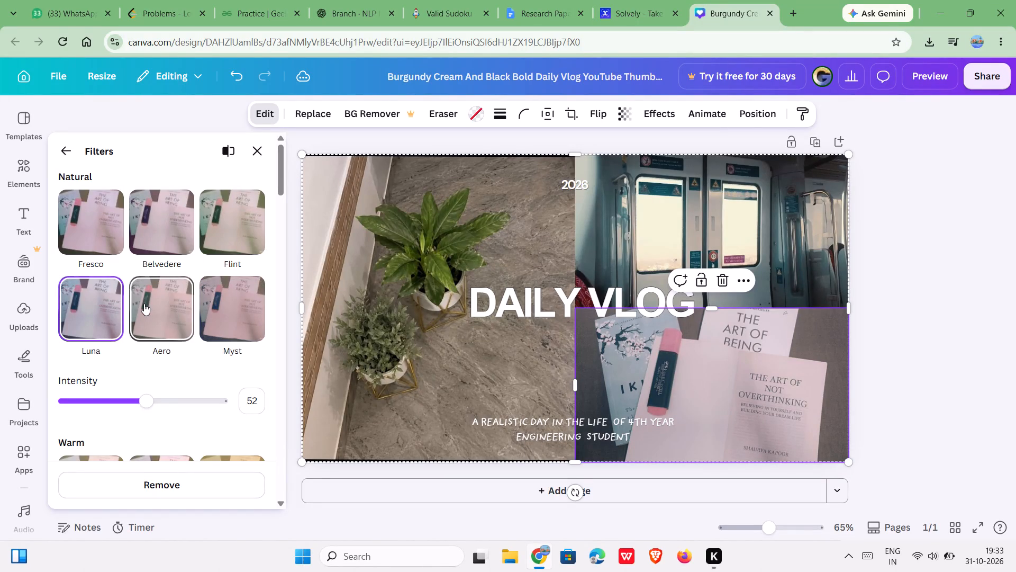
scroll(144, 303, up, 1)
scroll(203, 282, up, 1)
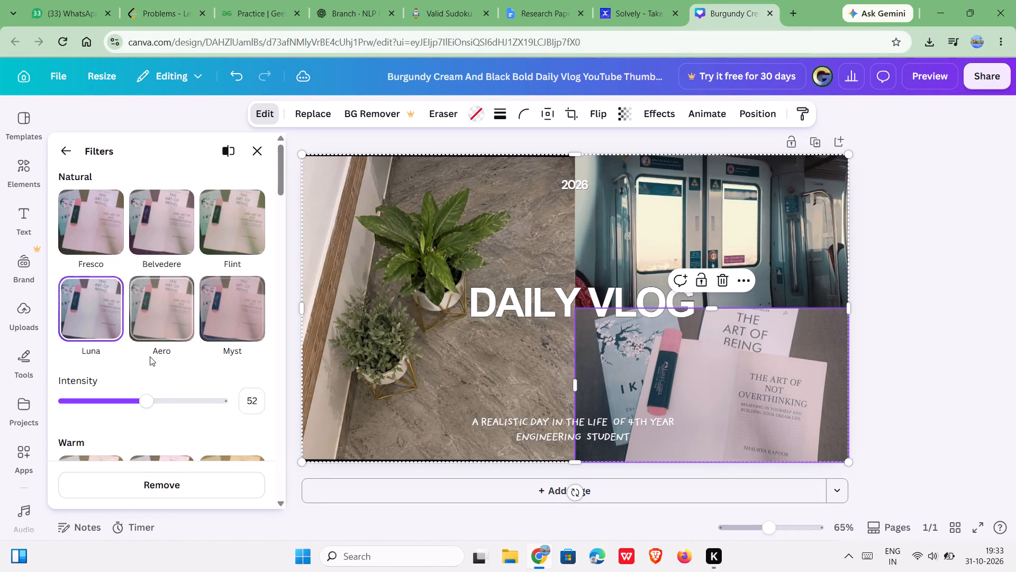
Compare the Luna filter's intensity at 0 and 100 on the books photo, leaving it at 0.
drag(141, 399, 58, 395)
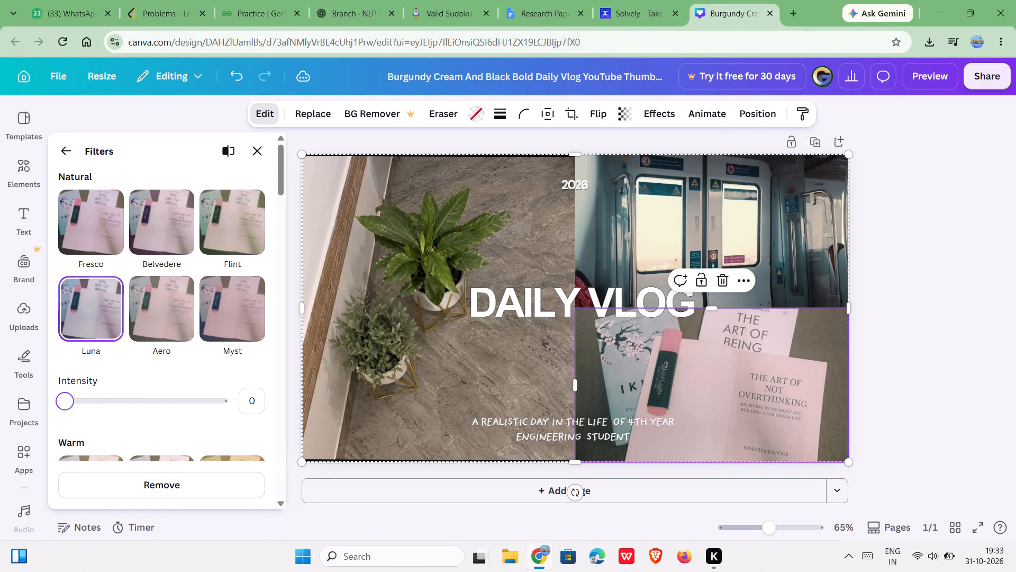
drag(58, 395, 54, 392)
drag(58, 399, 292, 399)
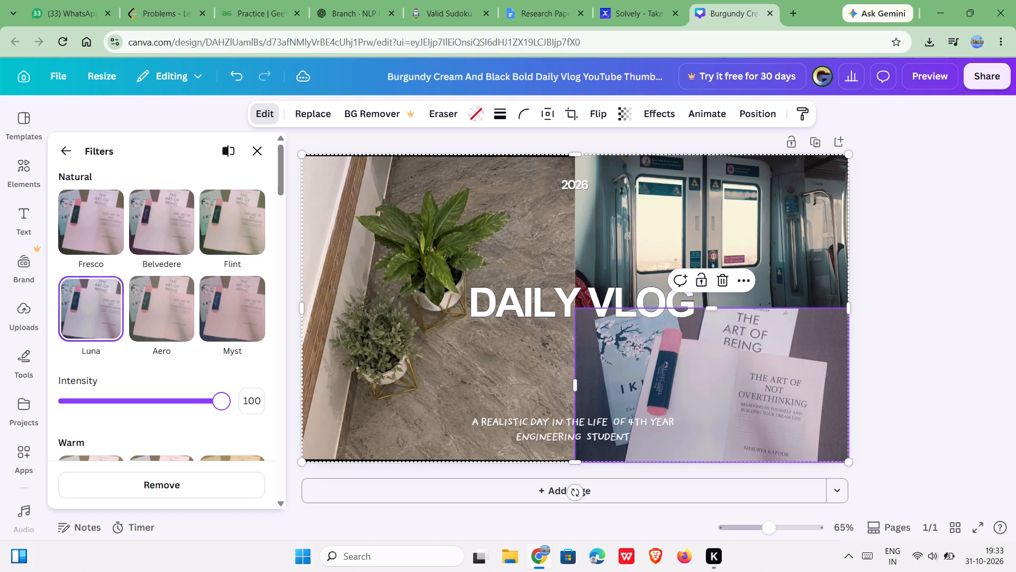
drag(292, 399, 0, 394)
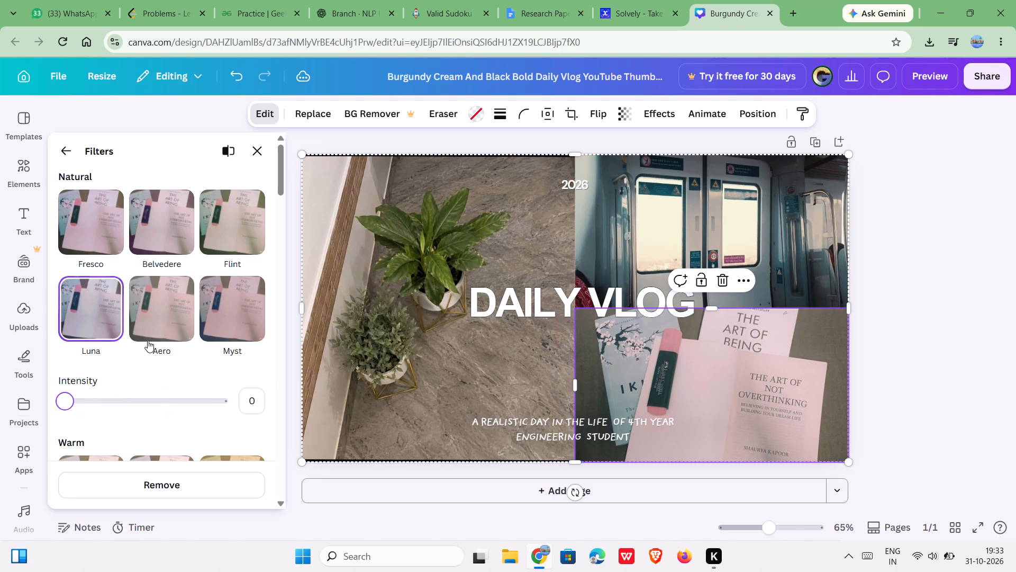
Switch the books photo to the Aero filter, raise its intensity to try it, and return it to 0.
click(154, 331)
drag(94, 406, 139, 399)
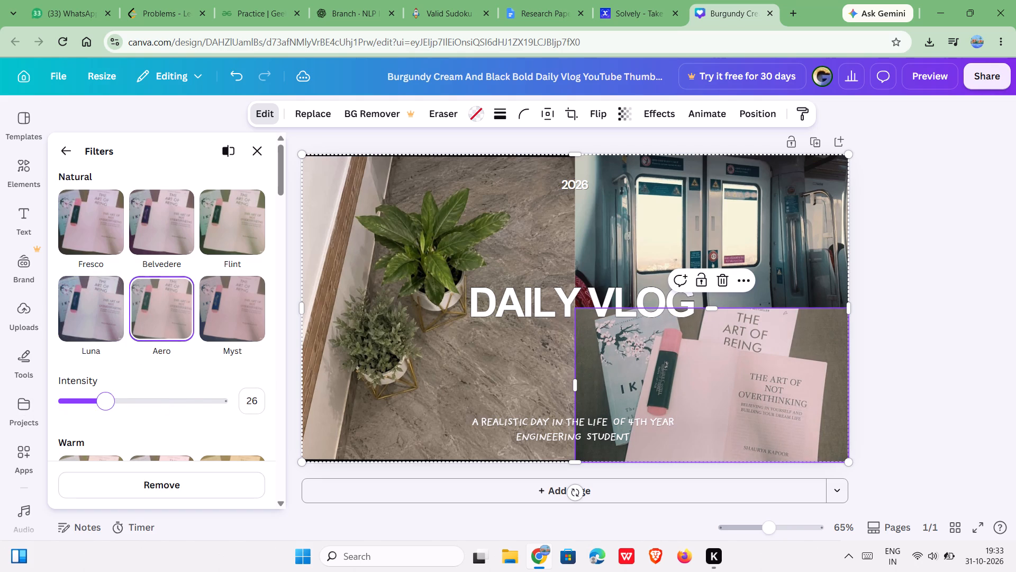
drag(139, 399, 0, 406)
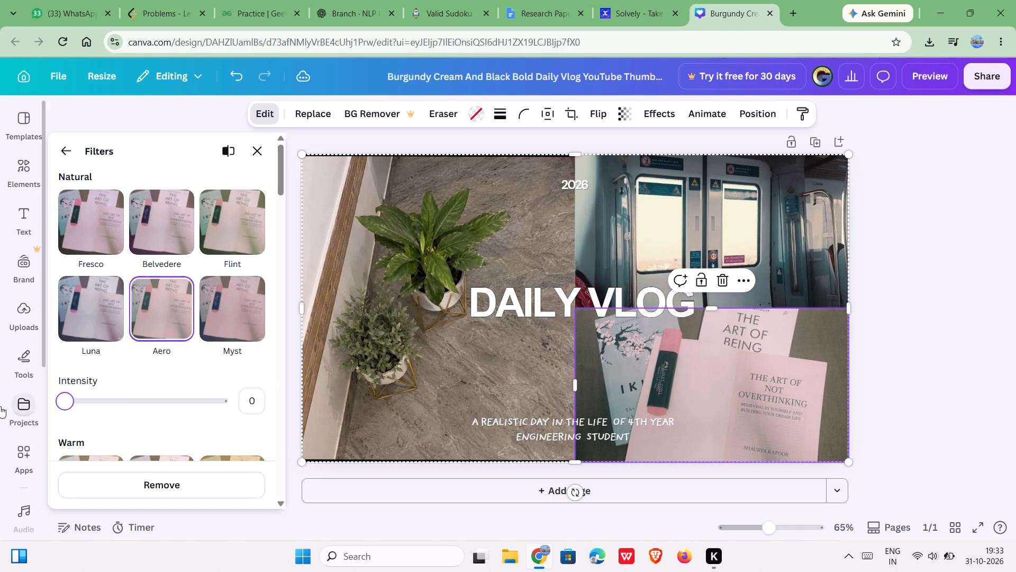
Switch the books photo to the Myst filter, try a partial intensity of about 24, and lower it to 0.
click(228, 295)
drag(146, 403, 89, 409)
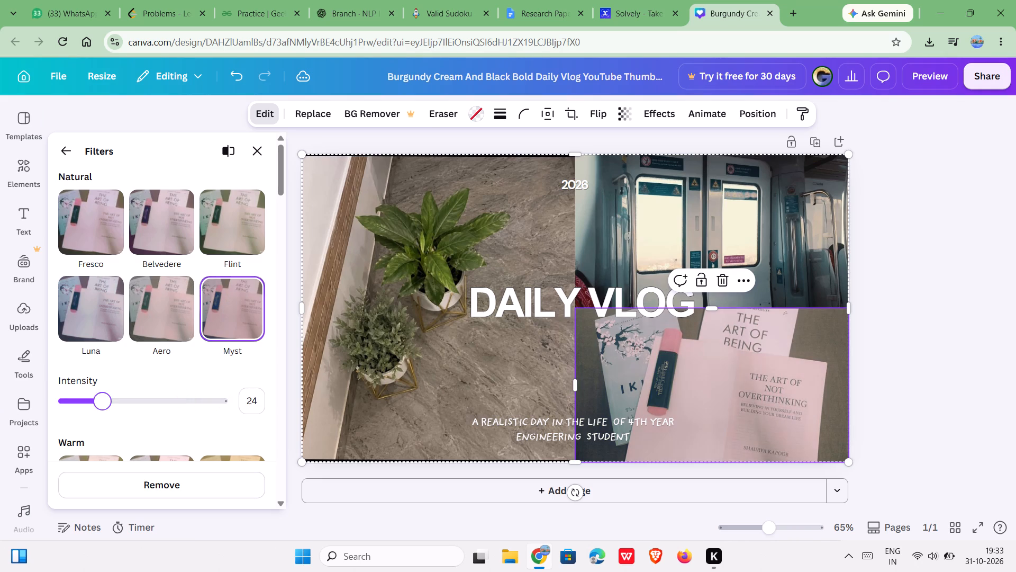
drag(89, 409, 53, 397)
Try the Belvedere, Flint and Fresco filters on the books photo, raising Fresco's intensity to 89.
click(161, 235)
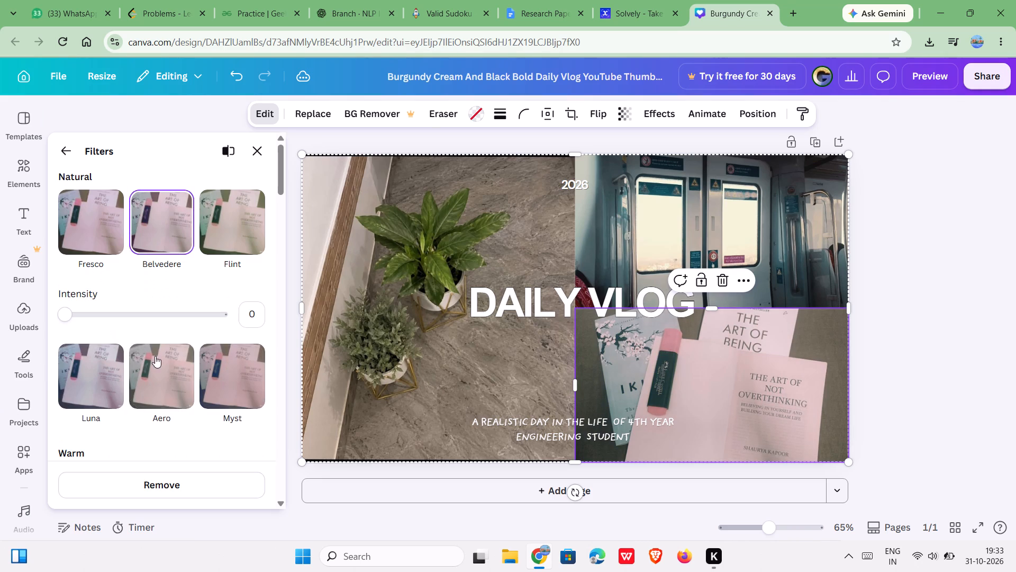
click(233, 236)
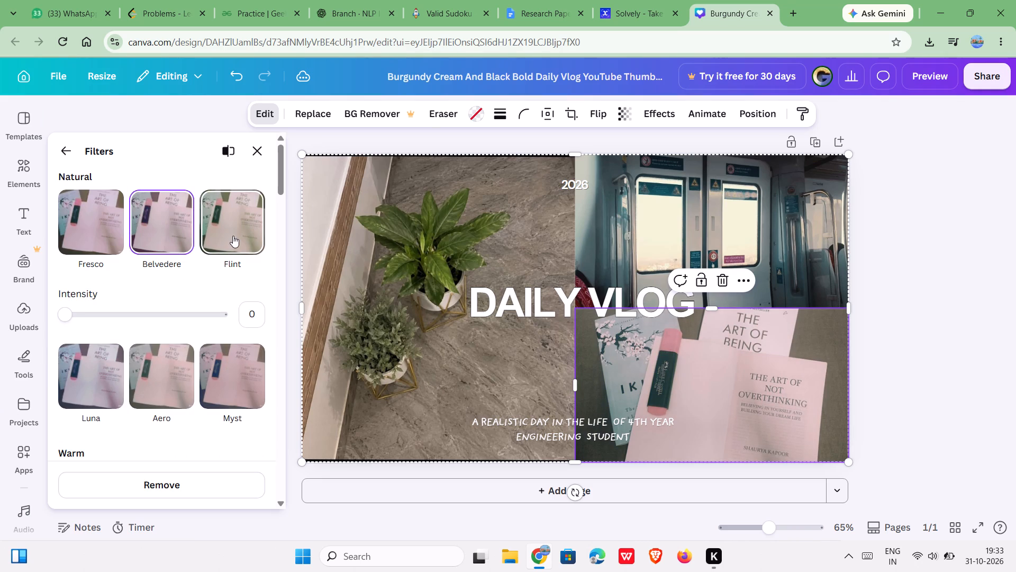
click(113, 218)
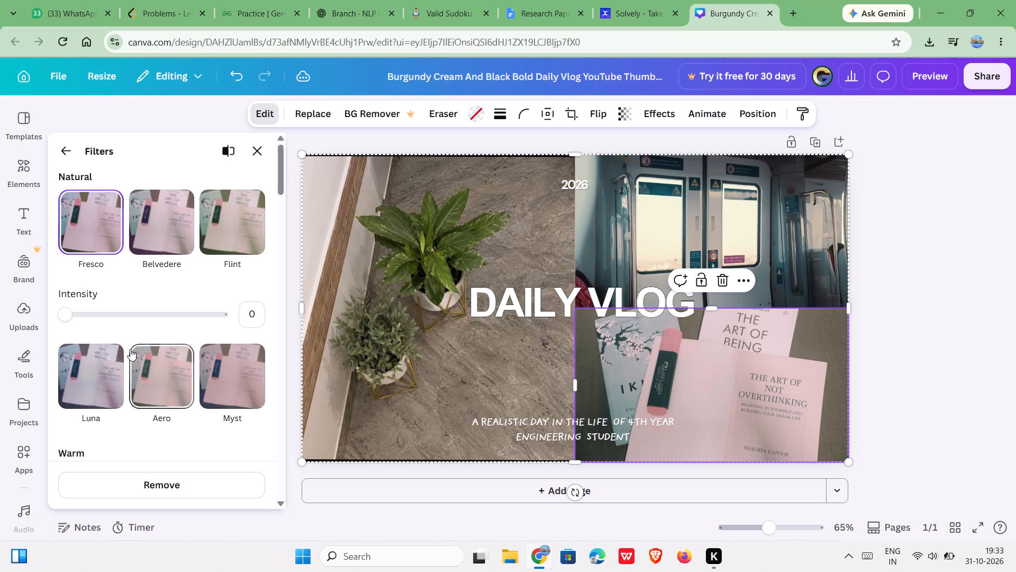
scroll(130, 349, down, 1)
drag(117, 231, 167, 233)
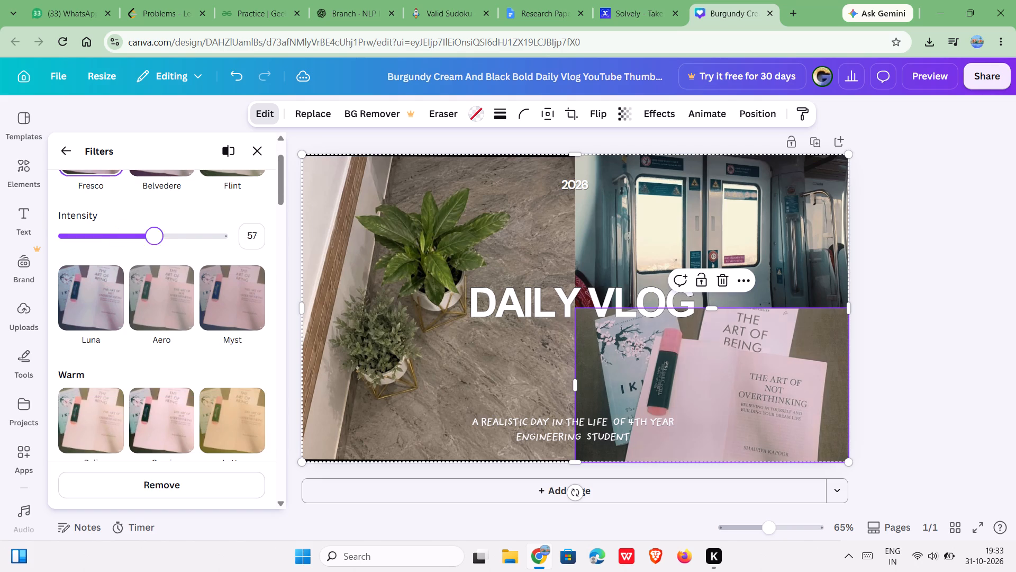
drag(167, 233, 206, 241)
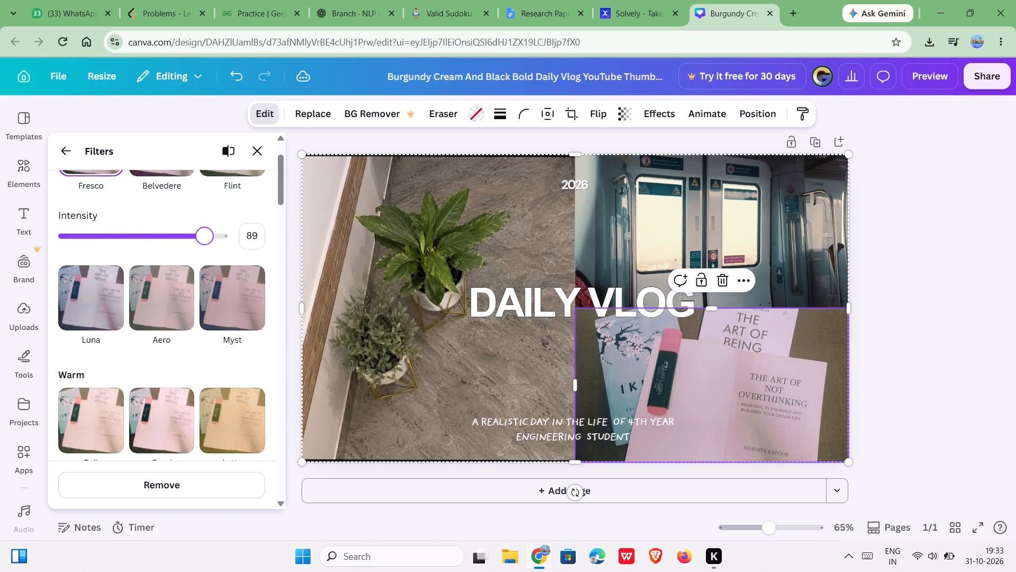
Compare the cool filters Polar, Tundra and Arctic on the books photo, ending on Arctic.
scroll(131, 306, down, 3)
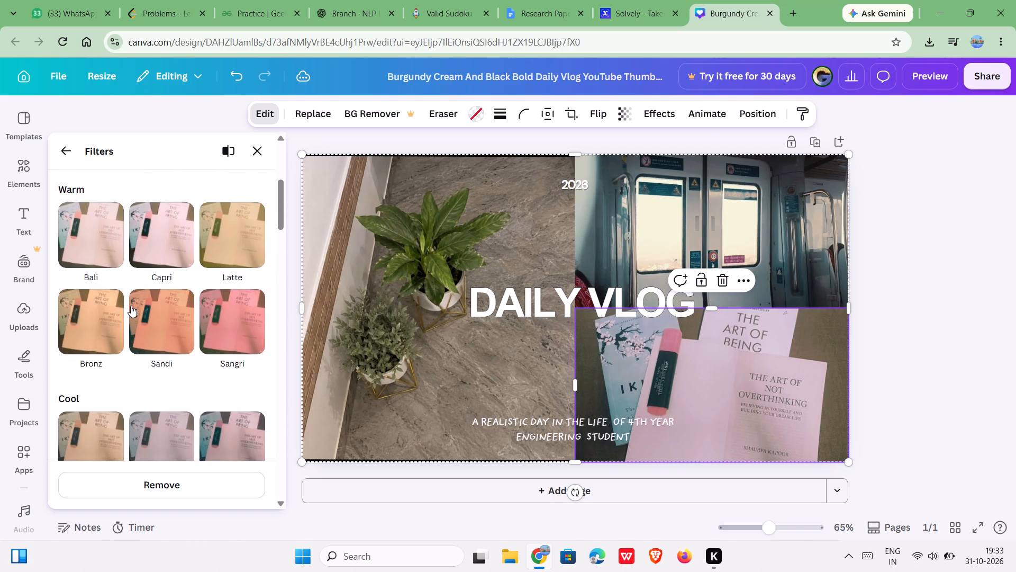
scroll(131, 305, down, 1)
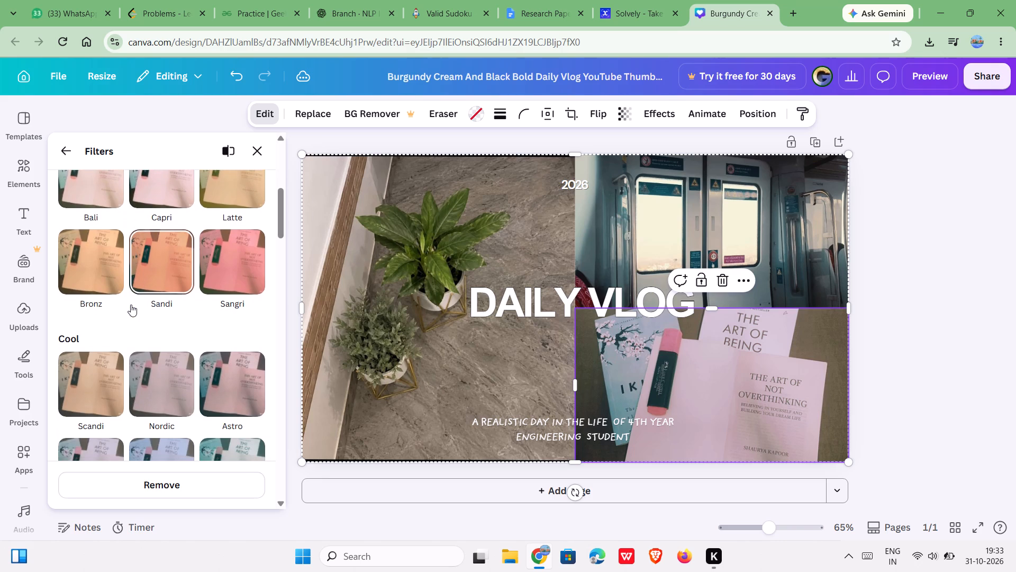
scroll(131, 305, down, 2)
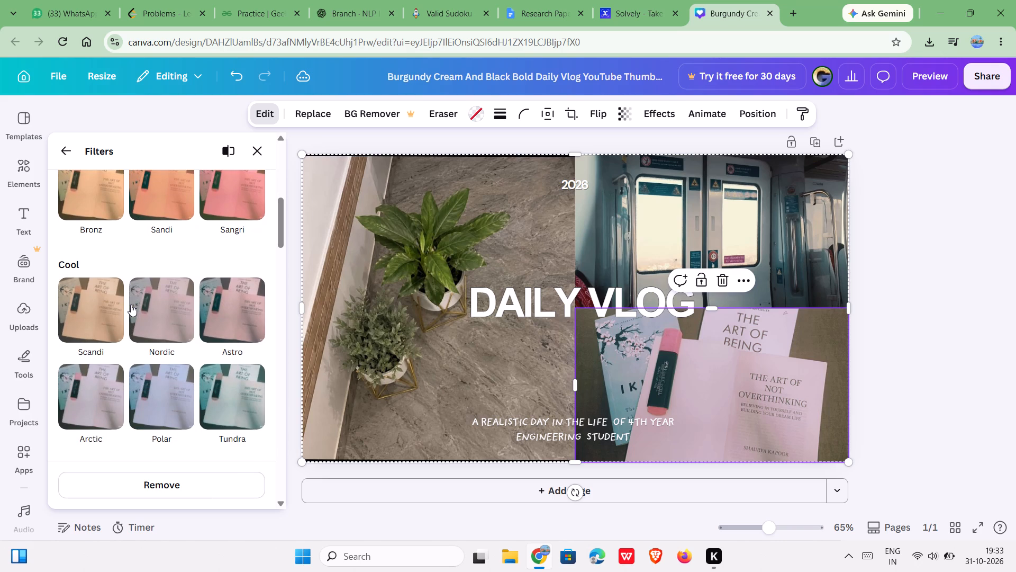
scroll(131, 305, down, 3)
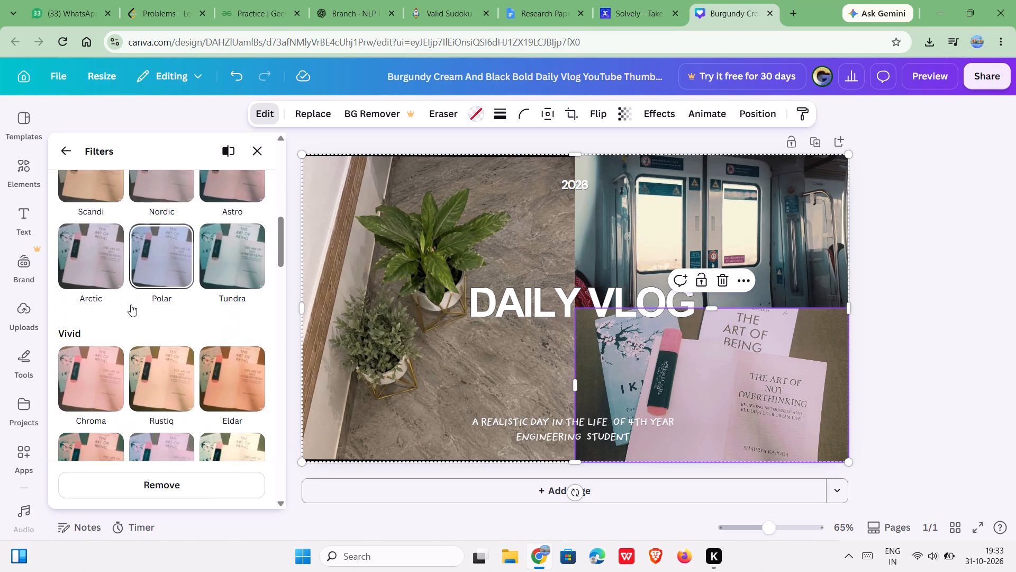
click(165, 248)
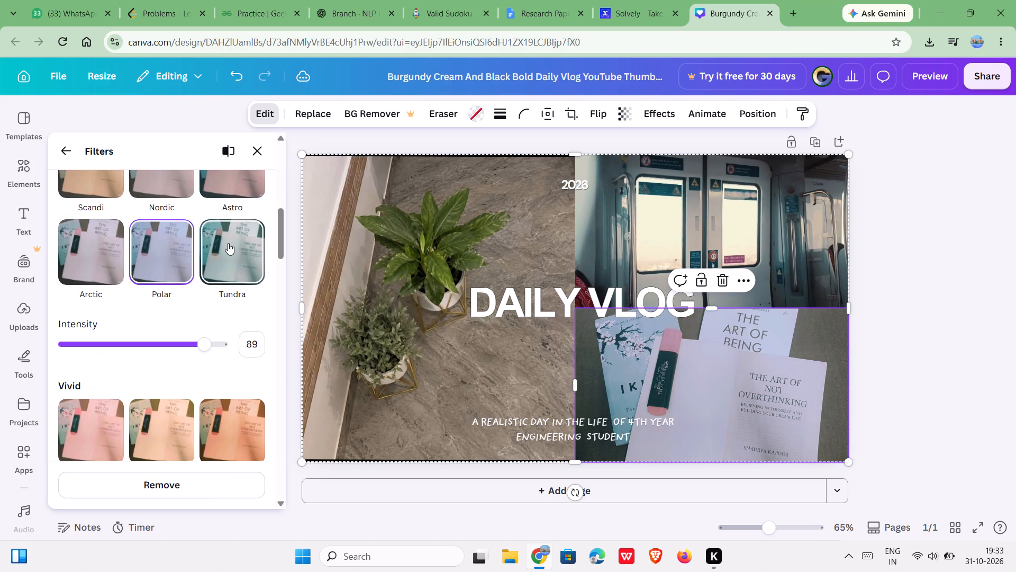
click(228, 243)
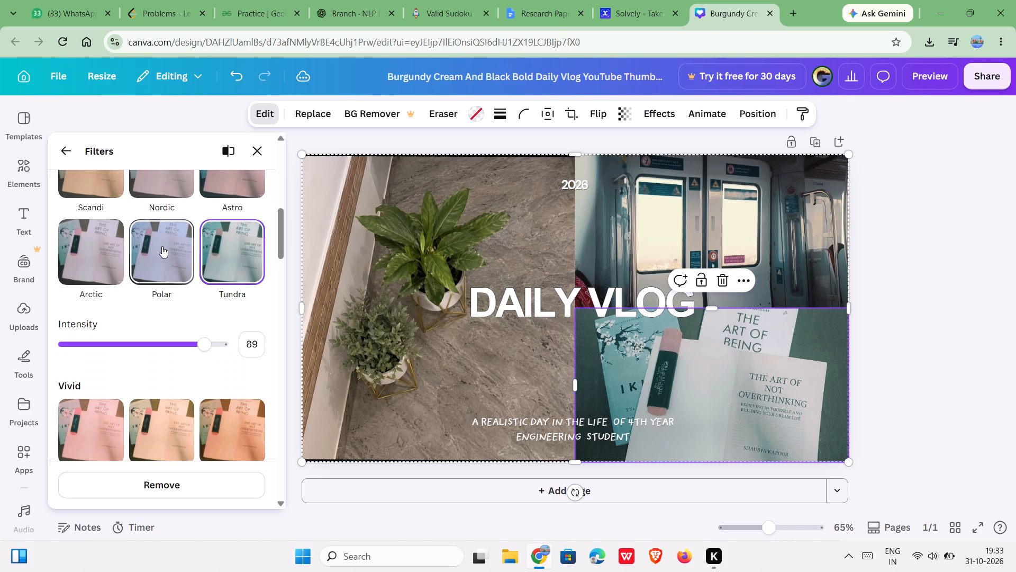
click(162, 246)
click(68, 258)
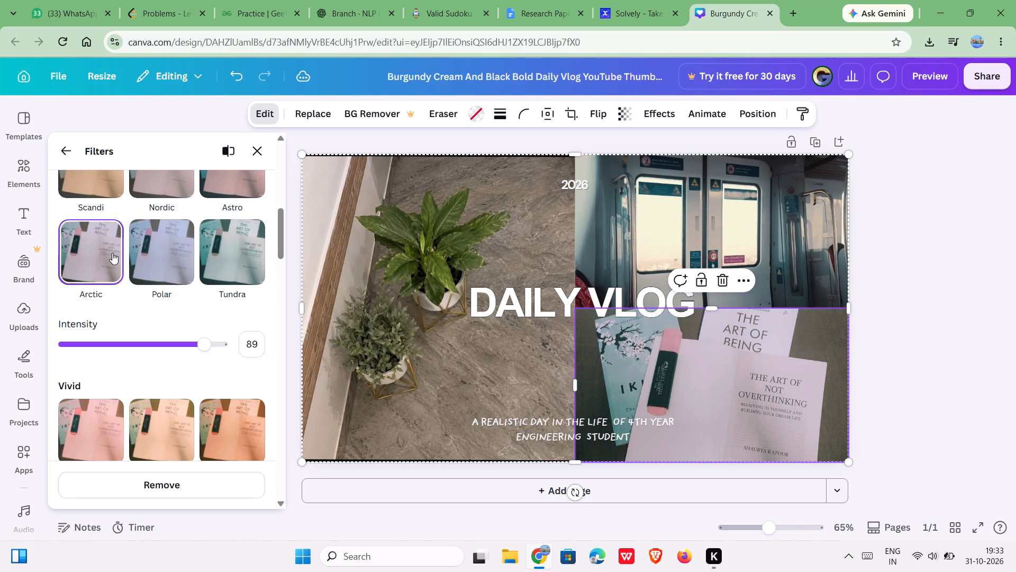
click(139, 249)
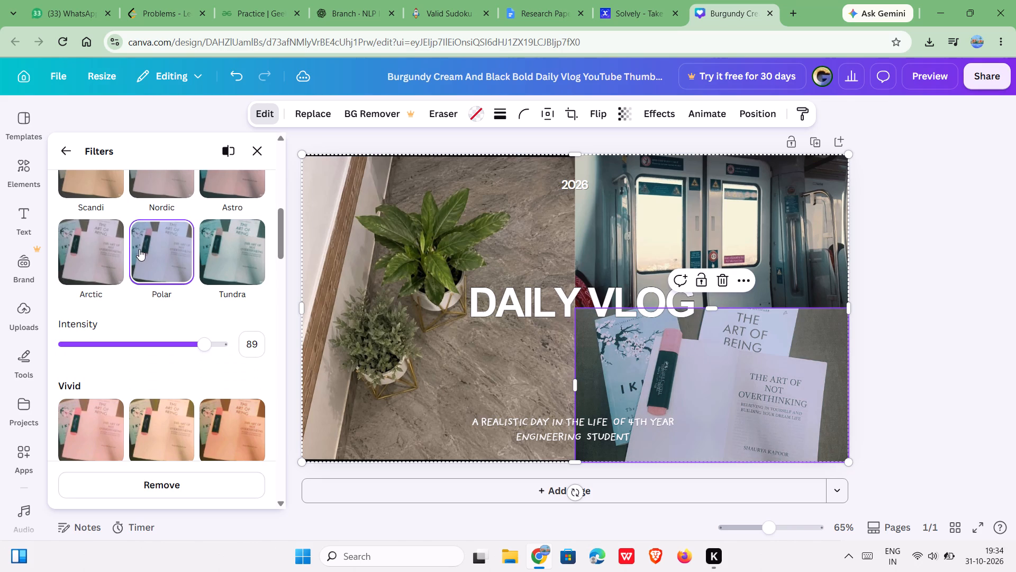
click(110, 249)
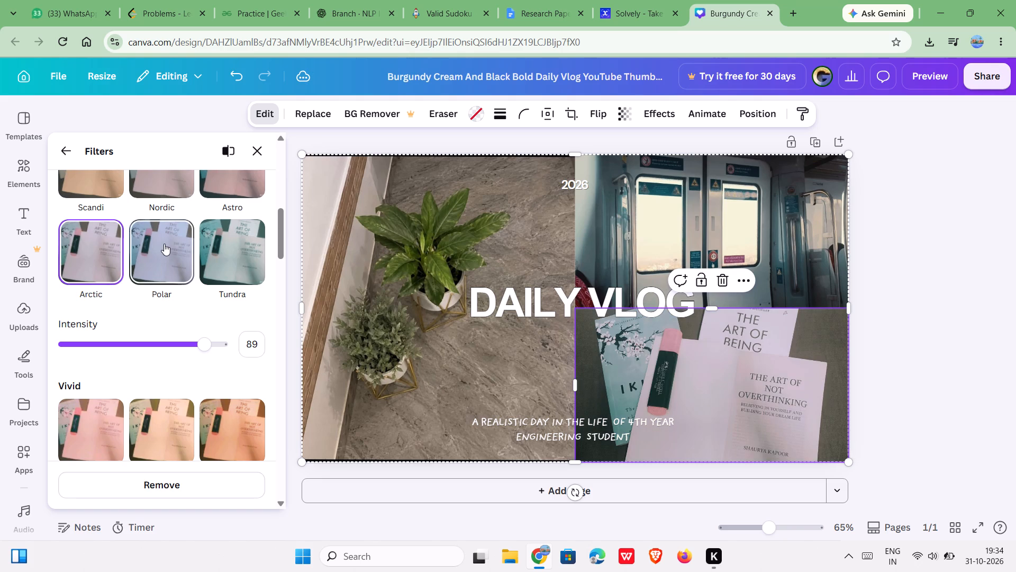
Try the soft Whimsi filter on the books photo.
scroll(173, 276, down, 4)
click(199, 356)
Apply the cool Arctic filter to the books photo and set its intensity to 100.
scroll(196, 334, up, 1)
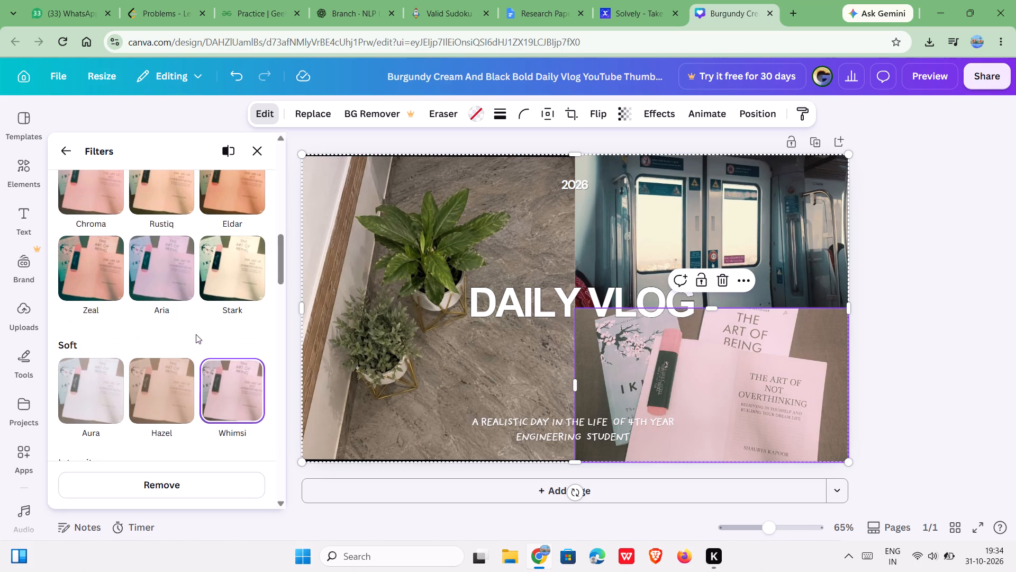
scroll(196, 334, up, 1)
scroll(196, 334, down, 2)
scroll(196, 334, up, 4)
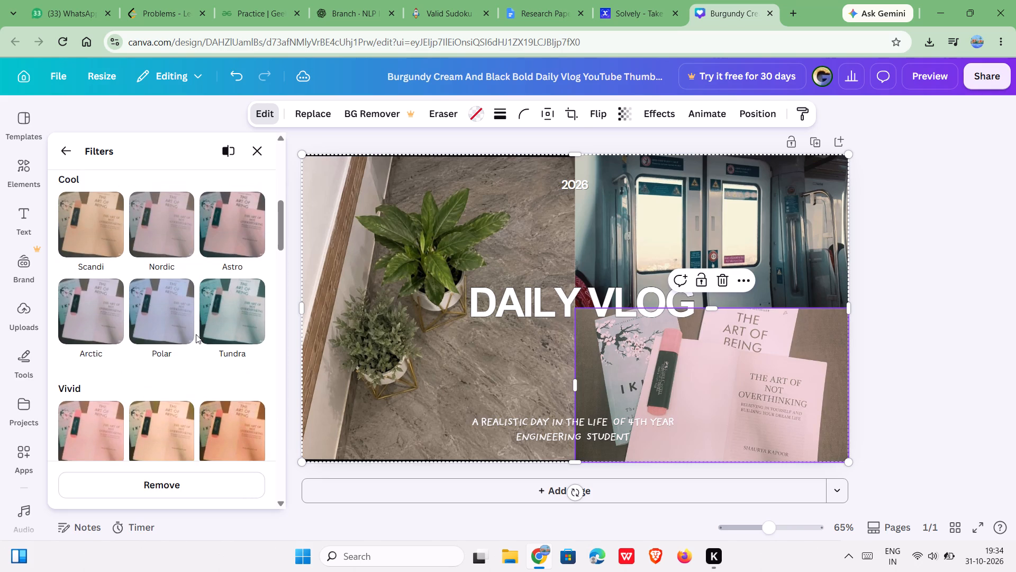
click(88, 332)
scroll(88, 332, down, 1)
drag(210, 333, 207, 333)
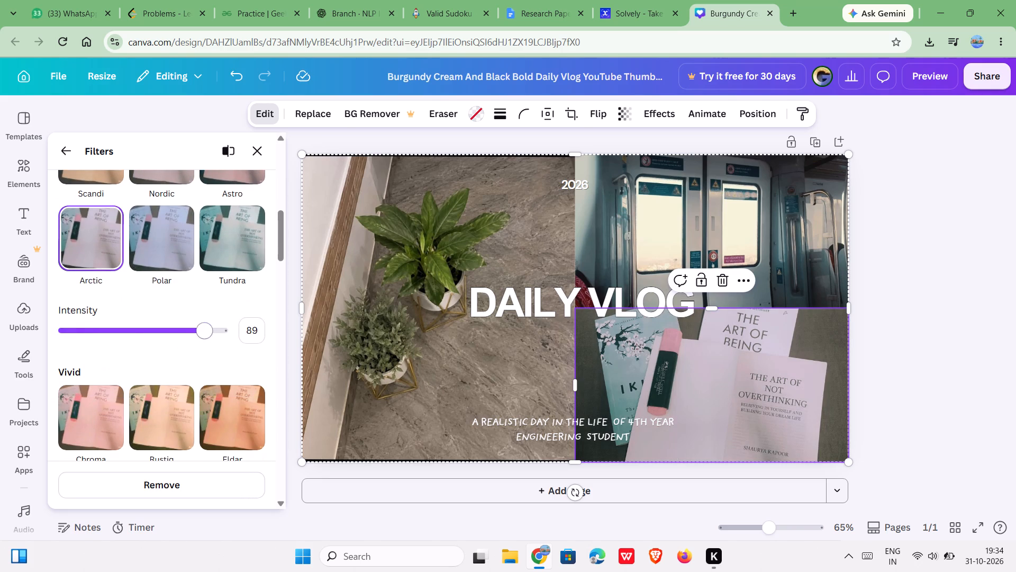
drag(207, 333, 334, 334)
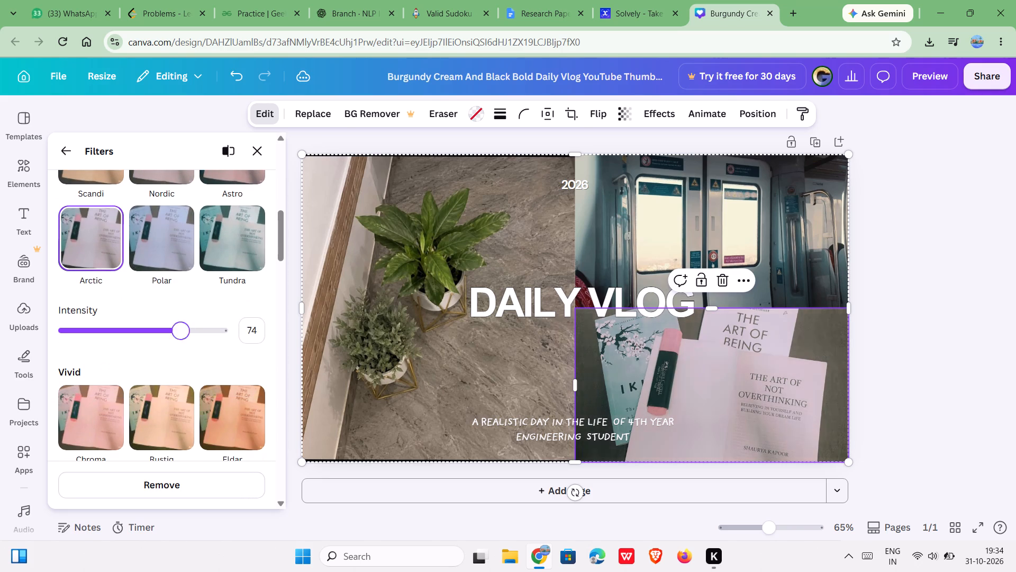
drag(334, 334, 358, 333)
Look through the remaining filter categories, from Vivid down to Duotone, and close the filters.
scroll(168, 346, down, 1)
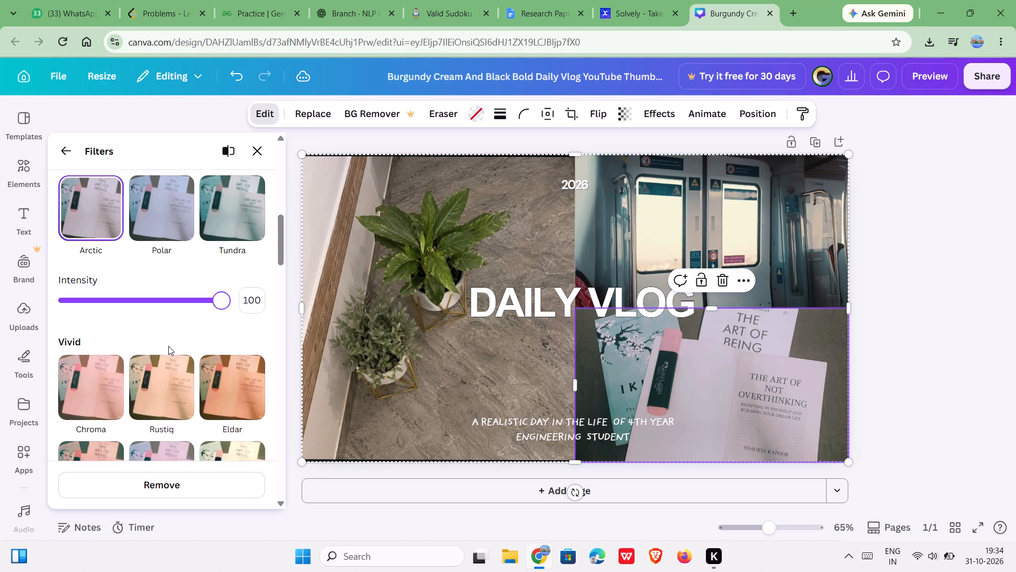
scroll(168, 346, down, 8)
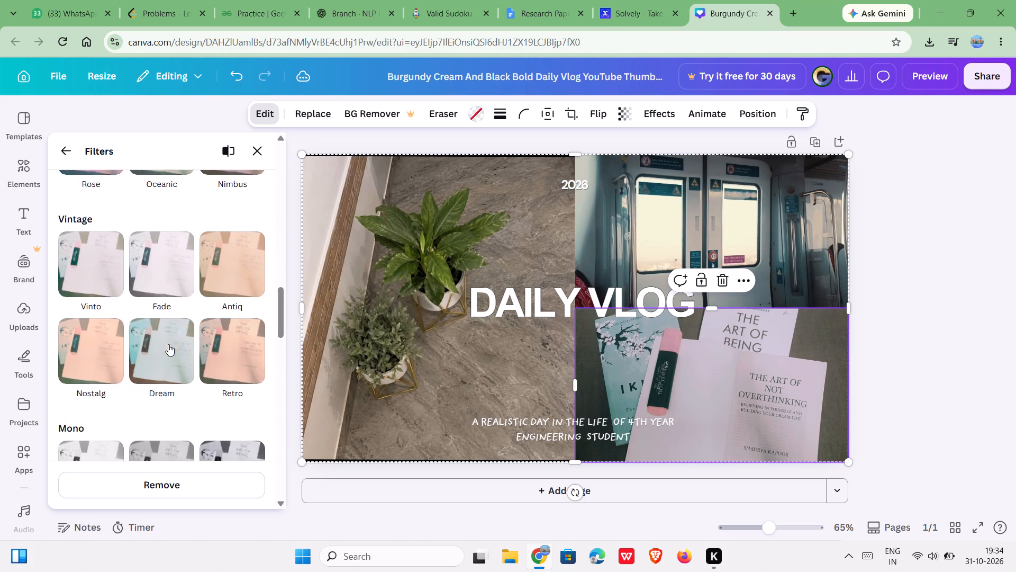
scroll(168, 344, down, 9)
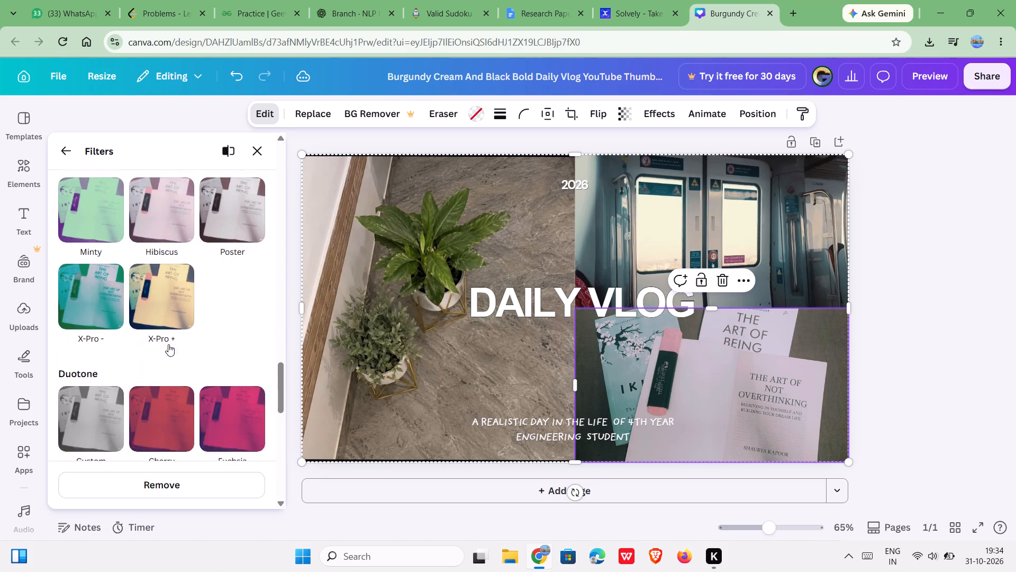
scroll(168, 344, down, 8)
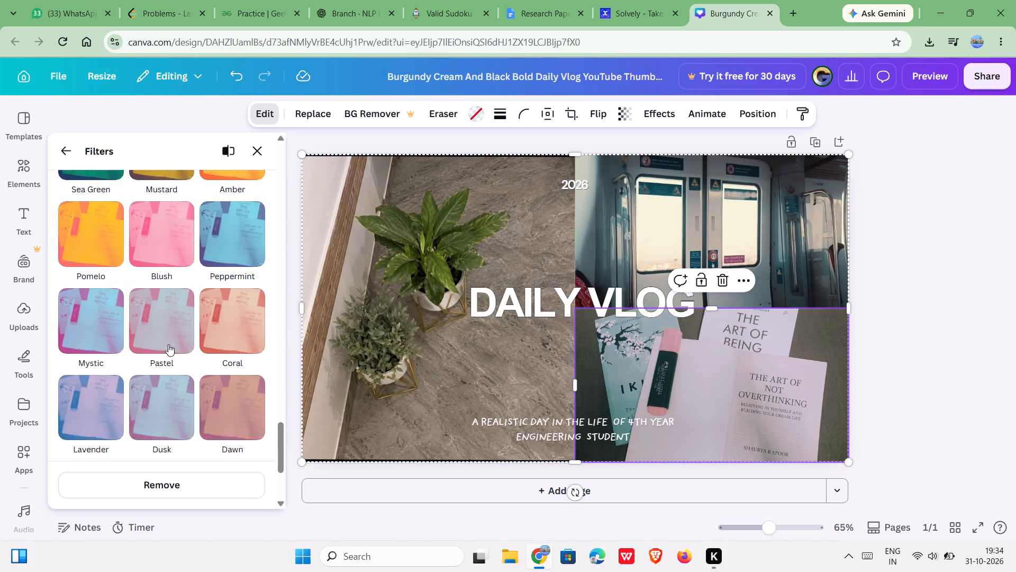
scroll(168, 344, down, 8)
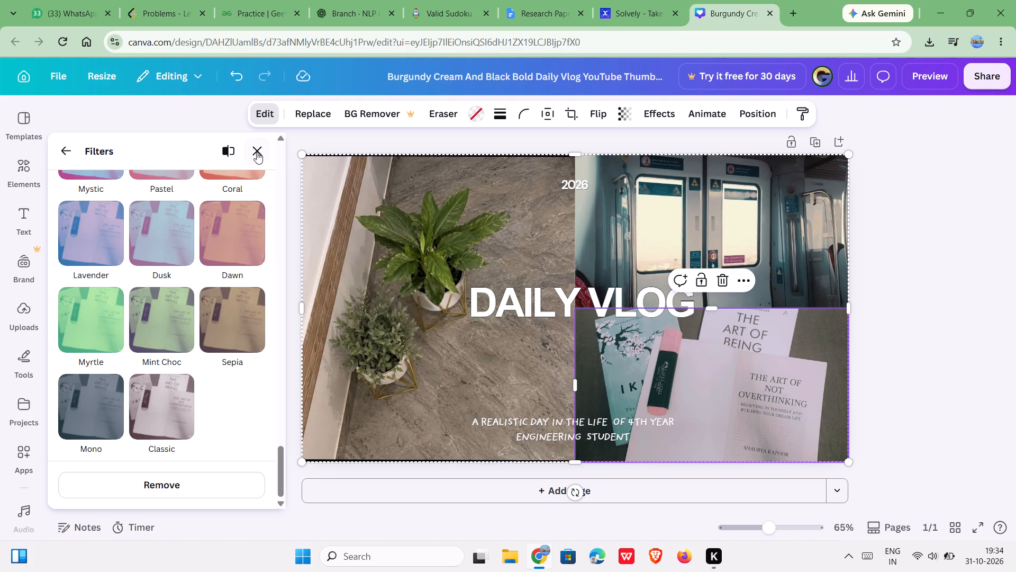
click(263, 141)
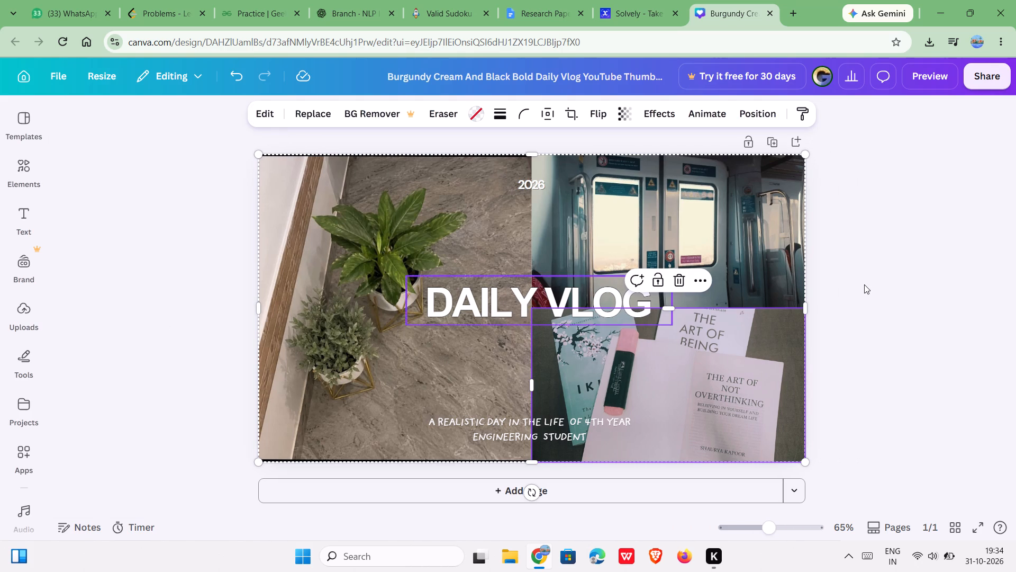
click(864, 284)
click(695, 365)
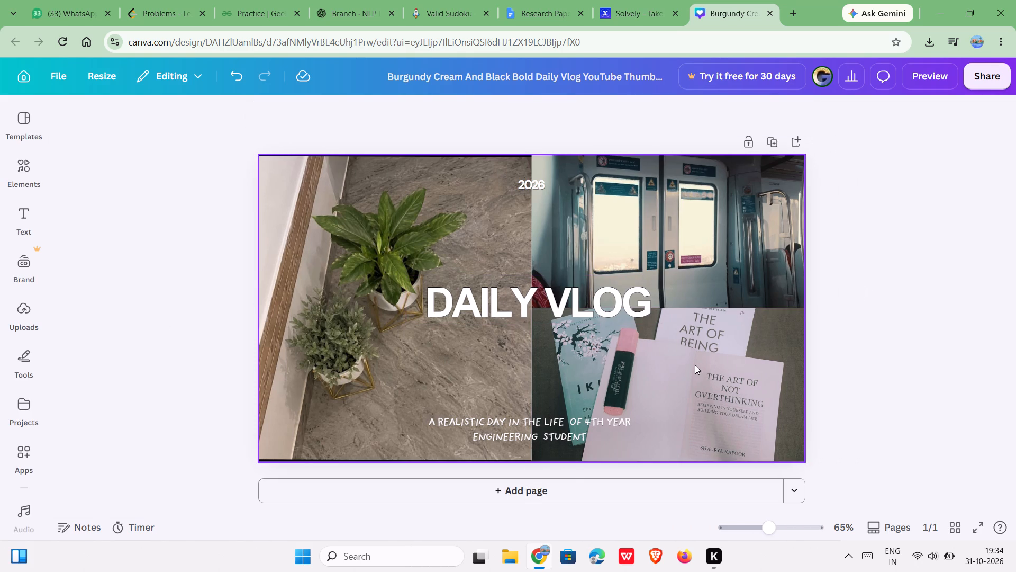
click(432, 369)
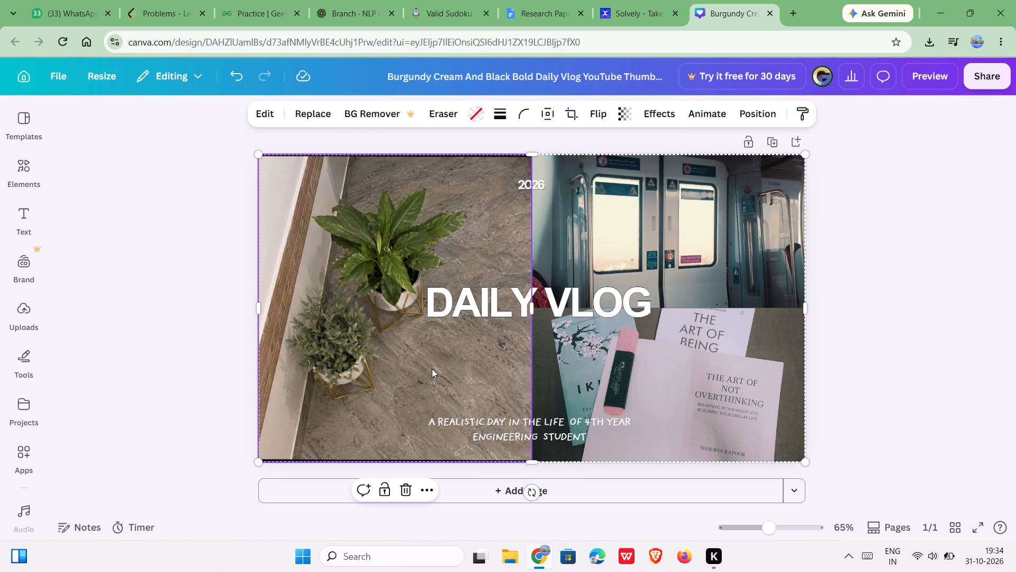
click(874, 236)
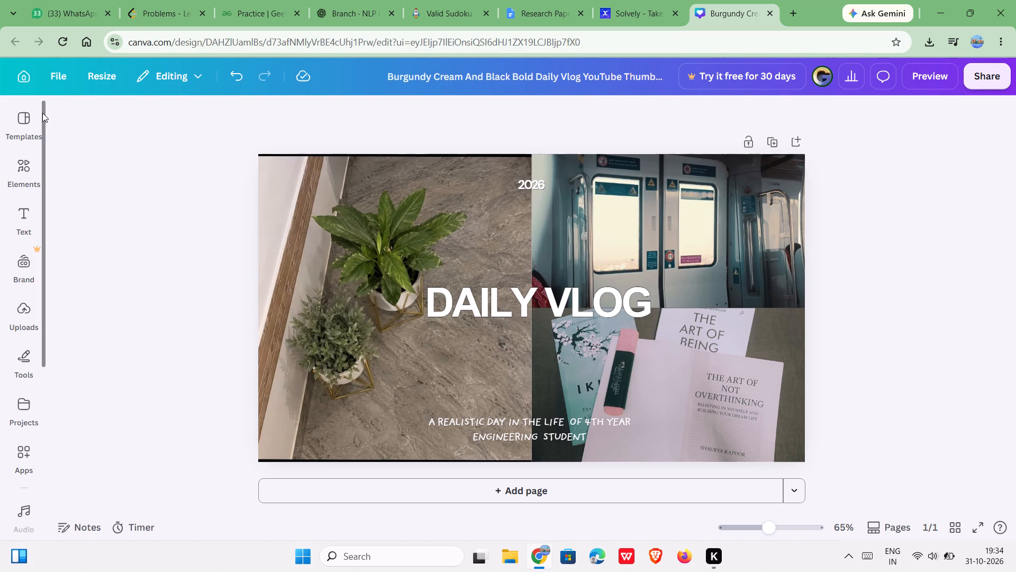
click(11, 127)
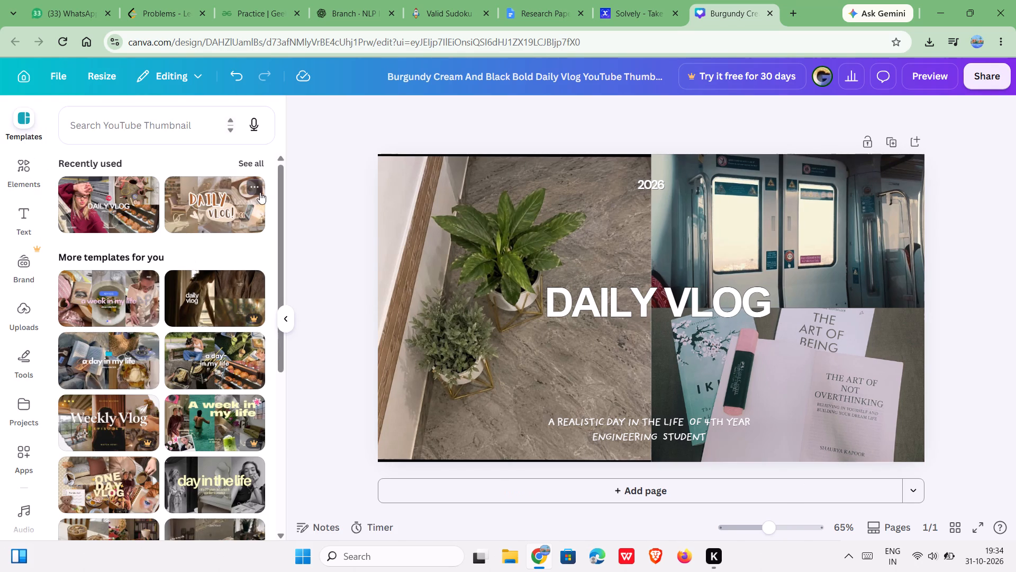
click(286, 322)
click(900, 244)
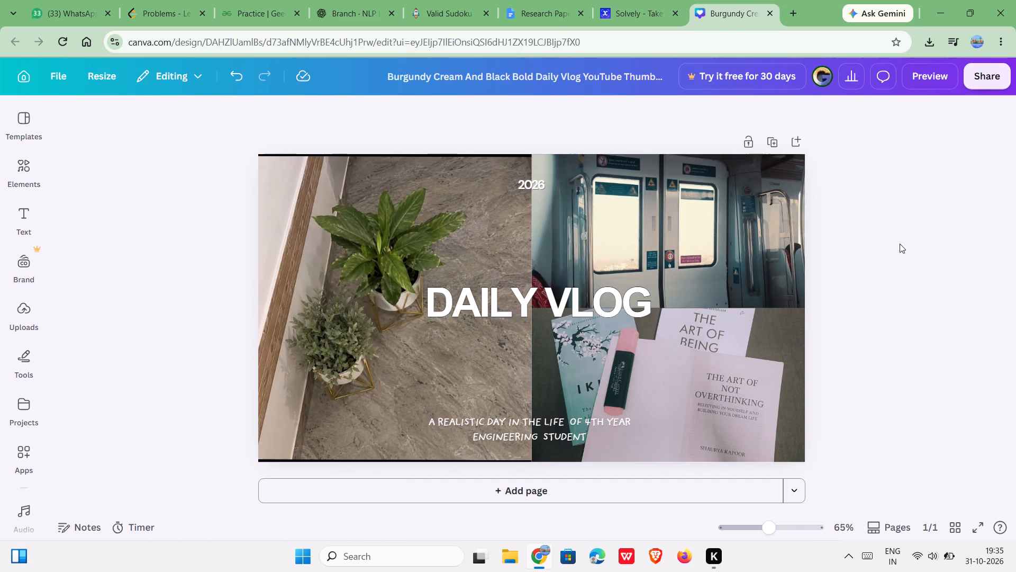
Leave the thumbnail for the home page, create a new YouTube Video design from the video types, and close the leftover home page tab.
click(27, 87)
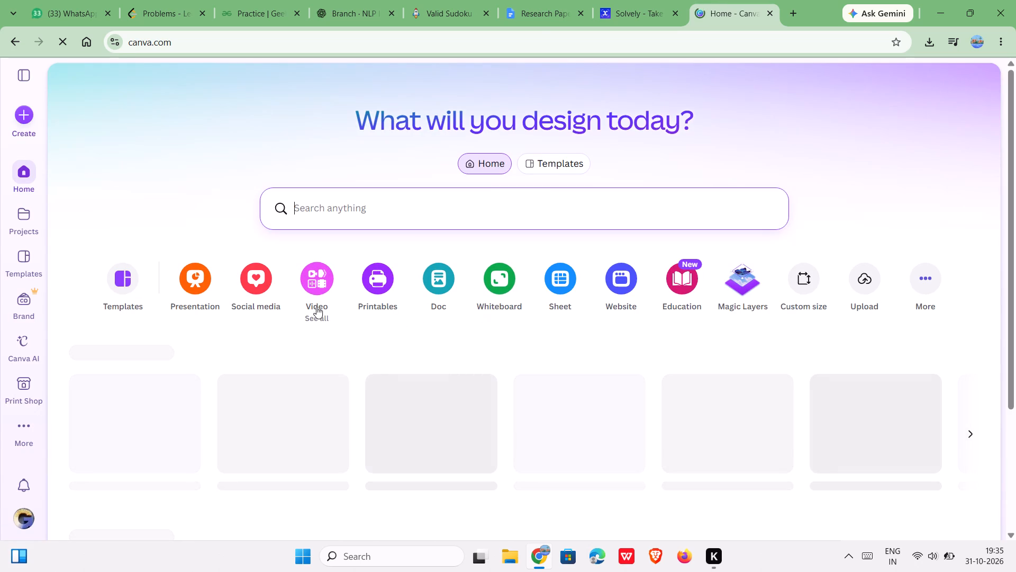
click(312, 321)
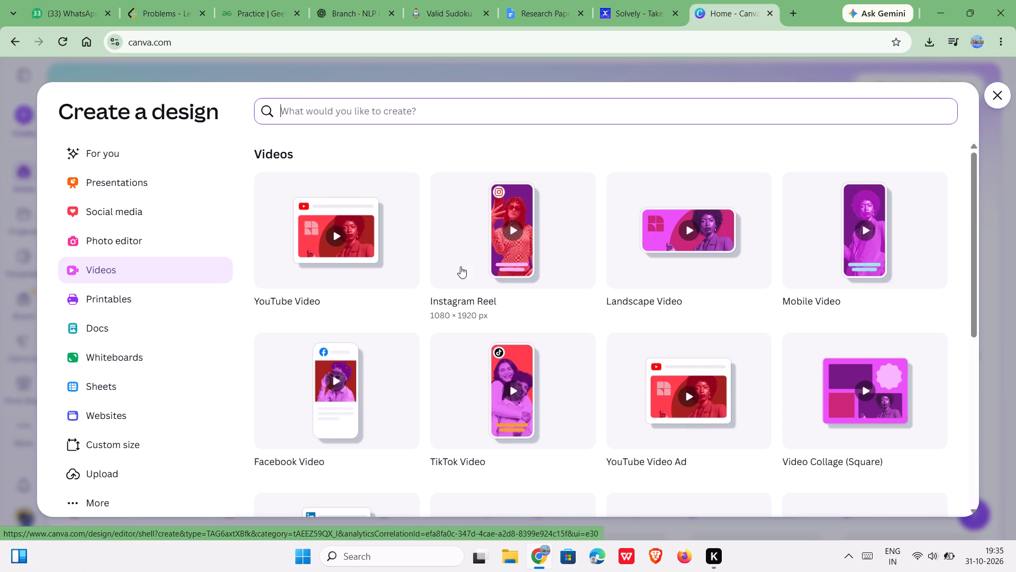
click(399, 257)
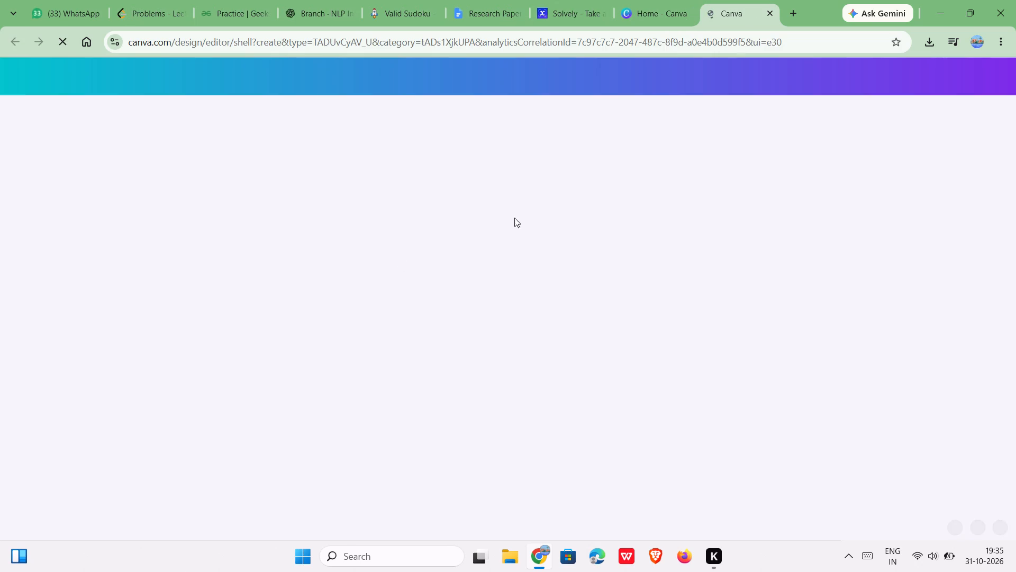
click(686, 15)
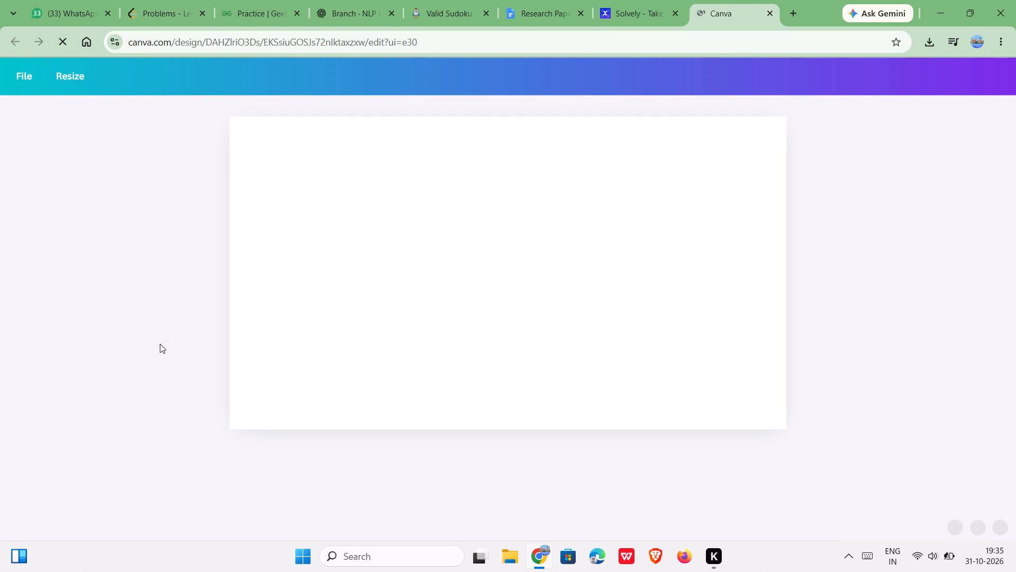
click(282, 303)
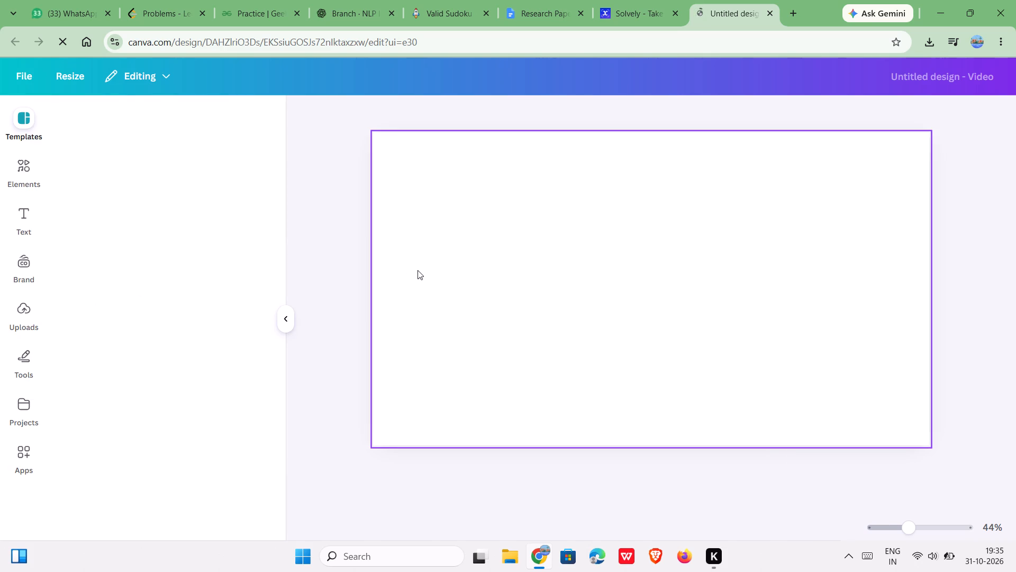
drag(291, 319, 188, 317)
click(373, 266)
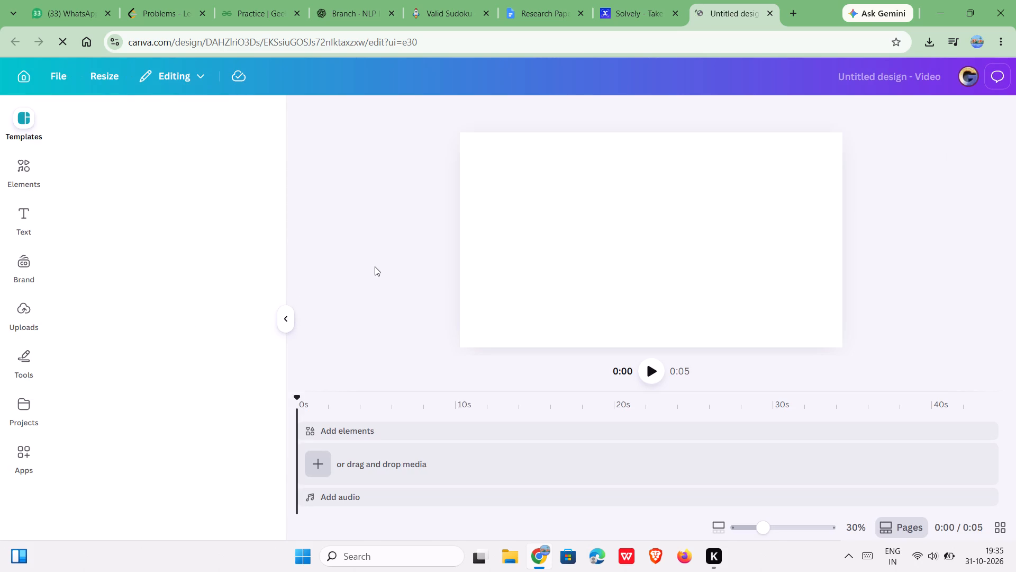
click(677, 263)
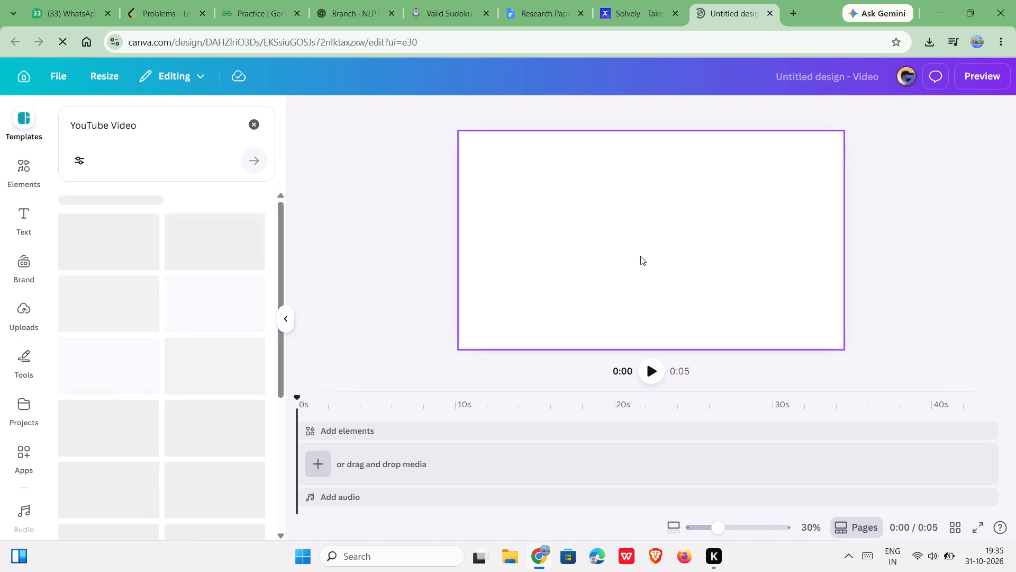
Add the fourth uploaded image, the potted plants on the tiled floor, to the video as its first clip.
click(0, 310)
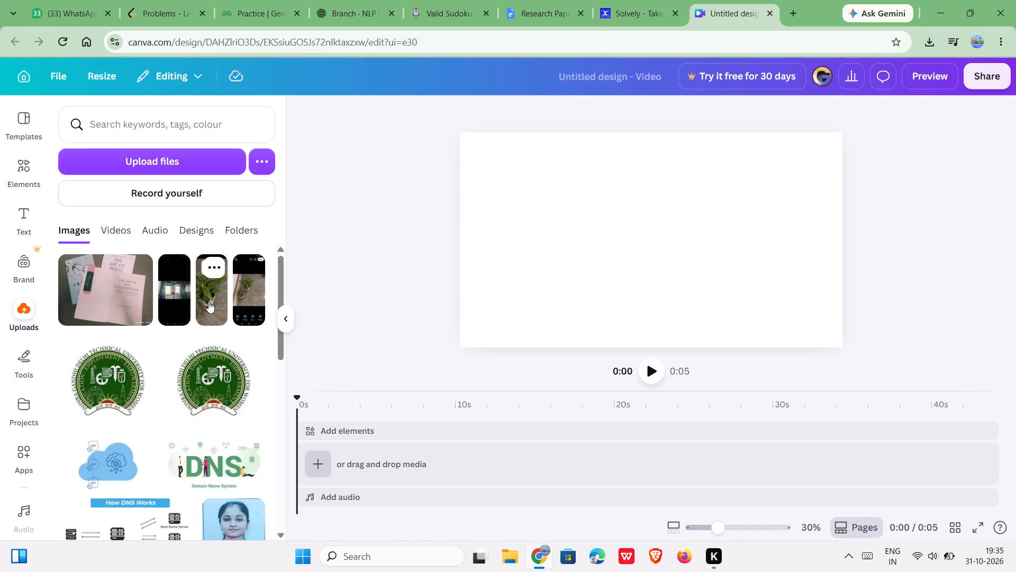
click(239, 300)
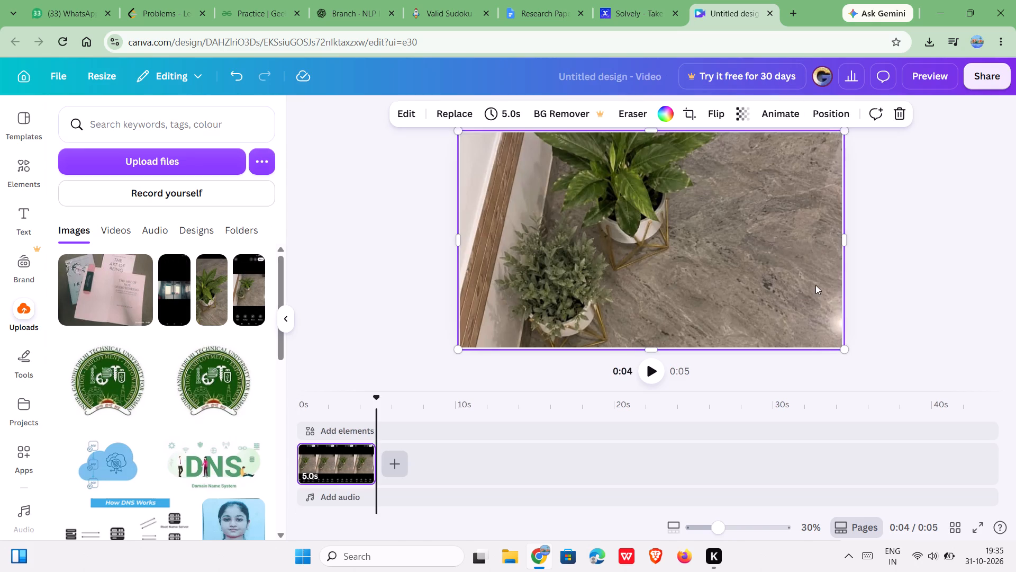
click(923, 266)
scroll(923, 266, up, 1)
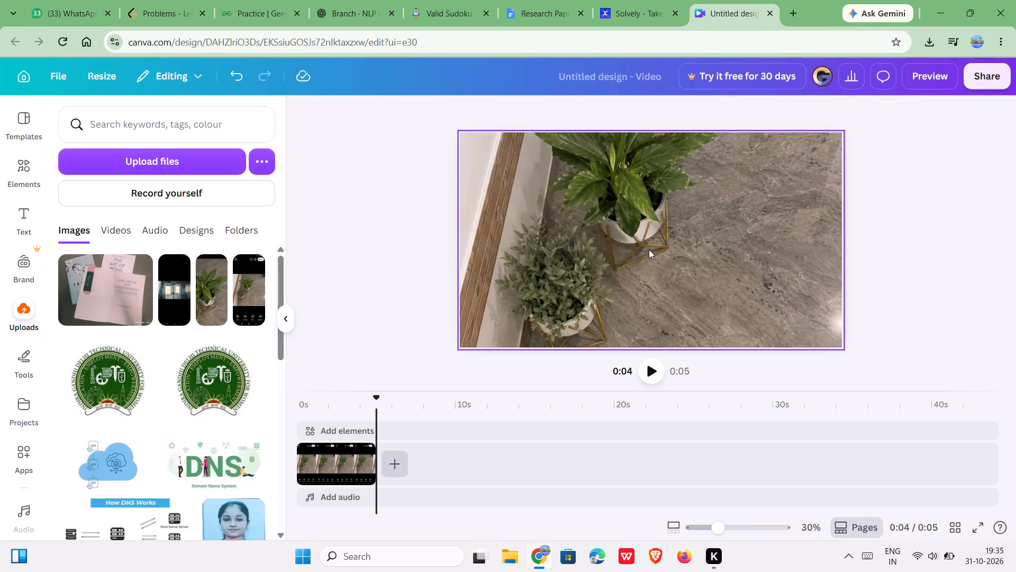
Reposition the potted plants photo inside its video frame so the whole large leafy plant and its pot show.
drag(649, 249, 642, 272)
drag(642, 272, 642, 278)
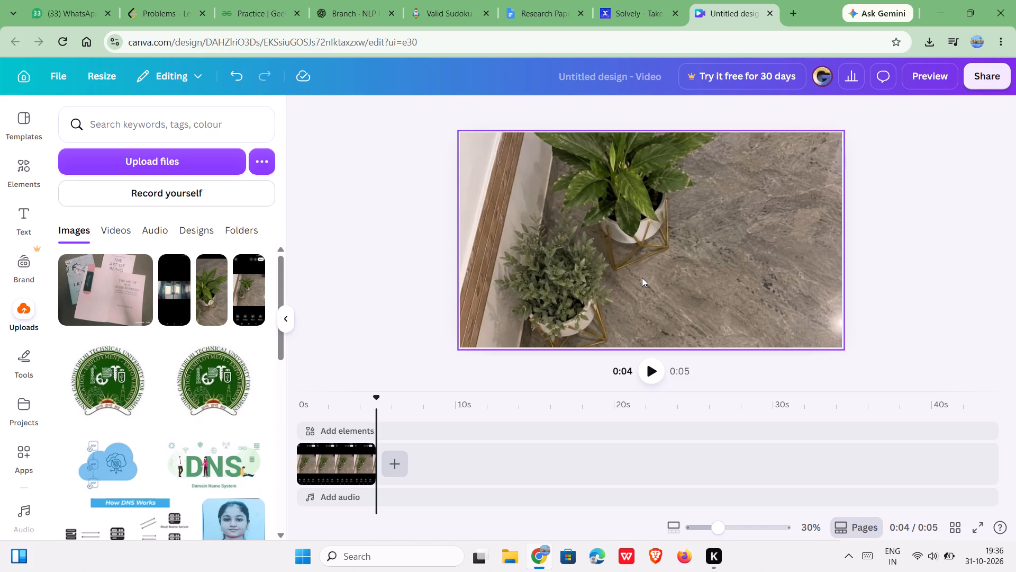
double_click(642, 278)
drag(642, 278, 647, 309)
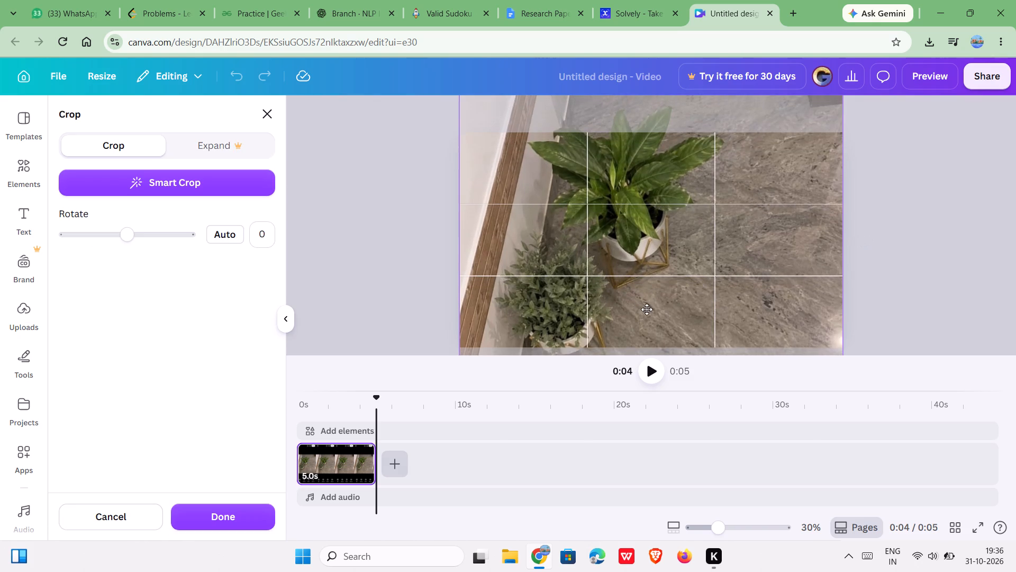
drag(647, 309, 660, 319)
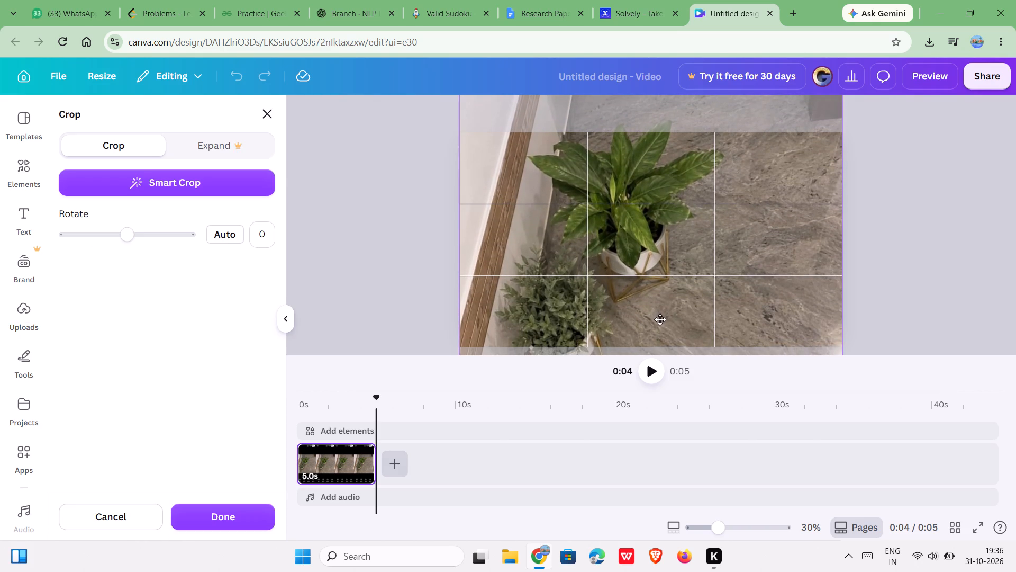
drag(660, 319, 645, 350)
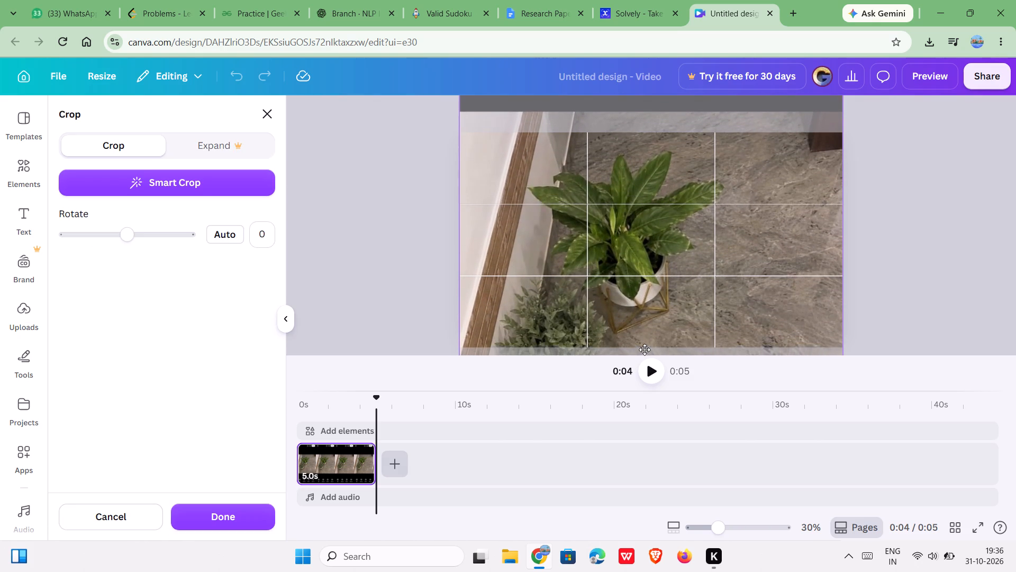
drag(645, 350, 645, 331)
click(912, 282)
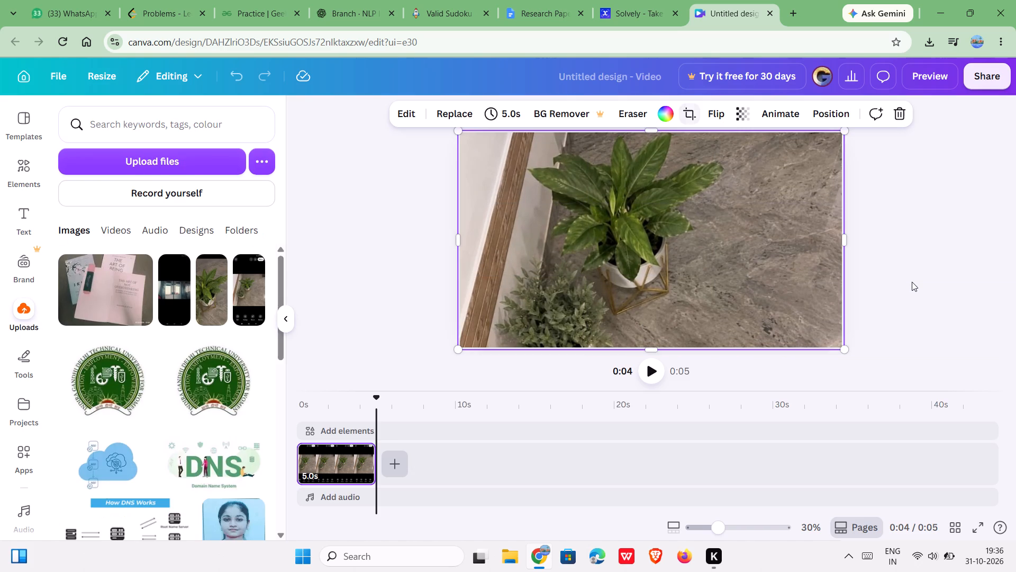
click(920, 257)
scroll(920, 257, up, 1)
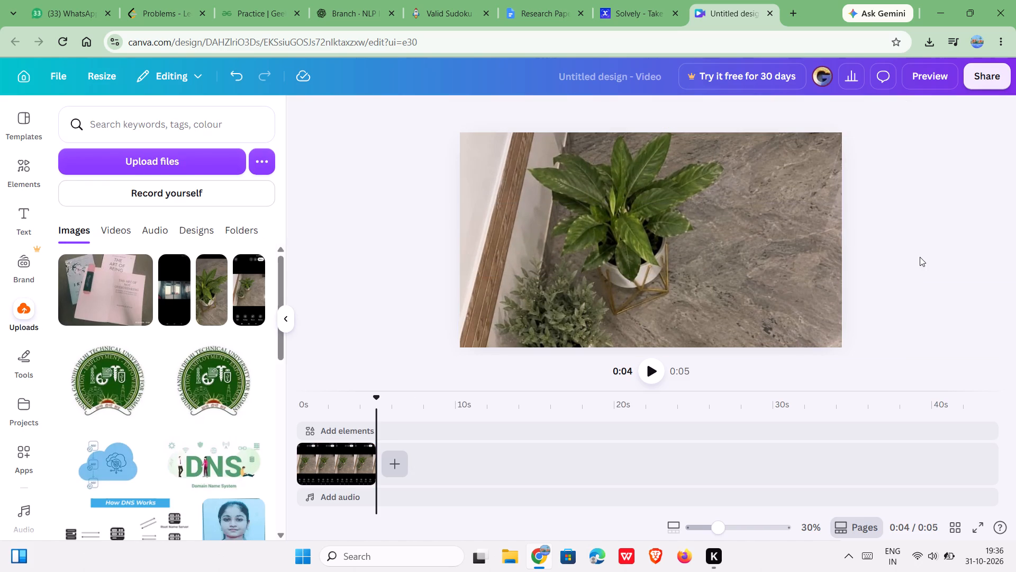
scroll(920, 257, up, 1)
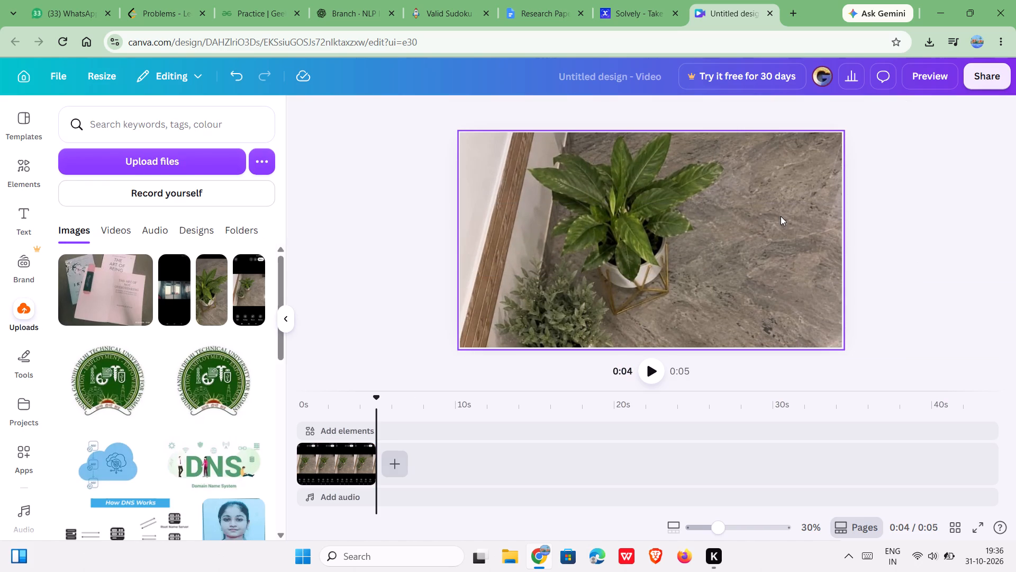
click(938, 242)
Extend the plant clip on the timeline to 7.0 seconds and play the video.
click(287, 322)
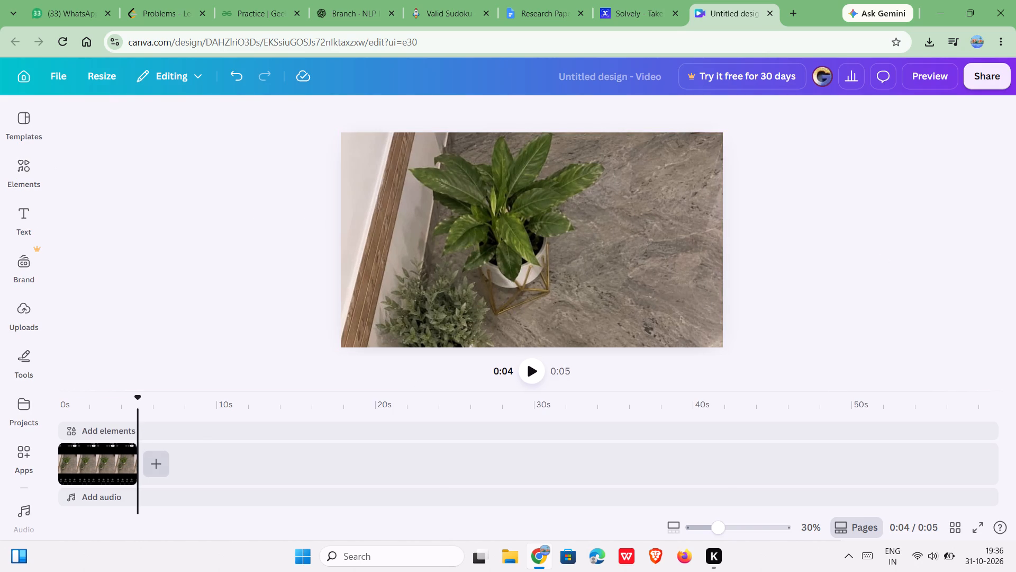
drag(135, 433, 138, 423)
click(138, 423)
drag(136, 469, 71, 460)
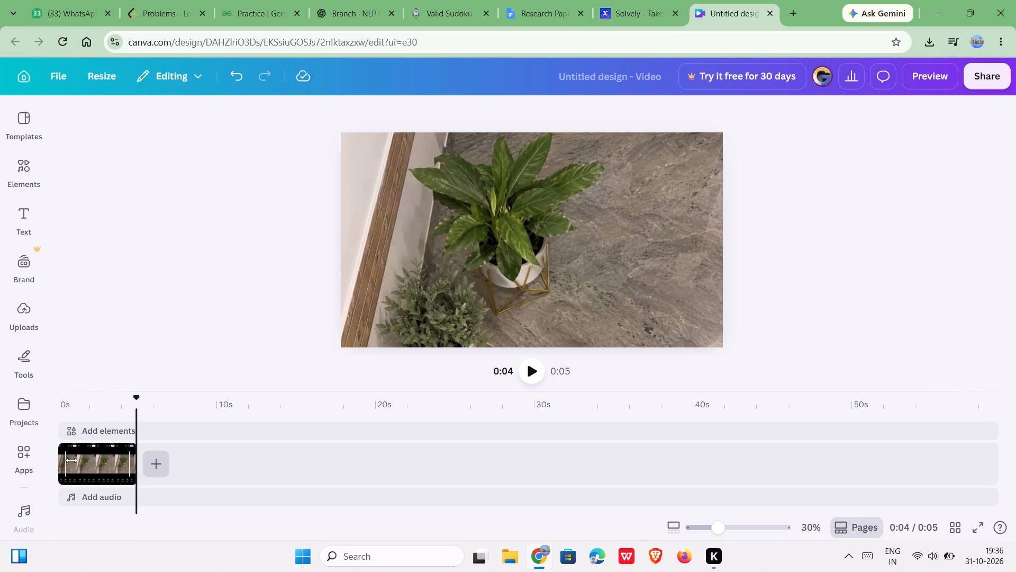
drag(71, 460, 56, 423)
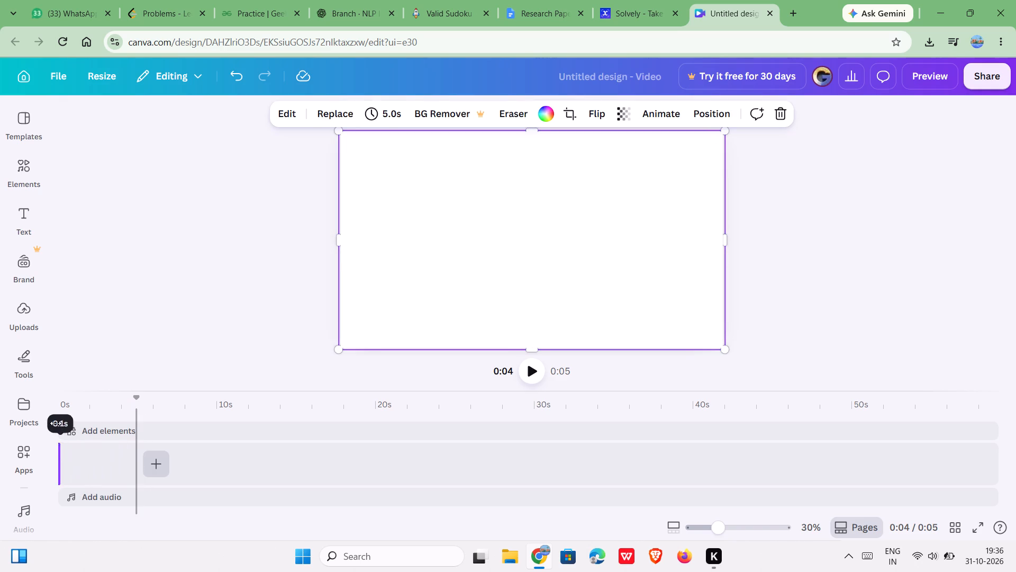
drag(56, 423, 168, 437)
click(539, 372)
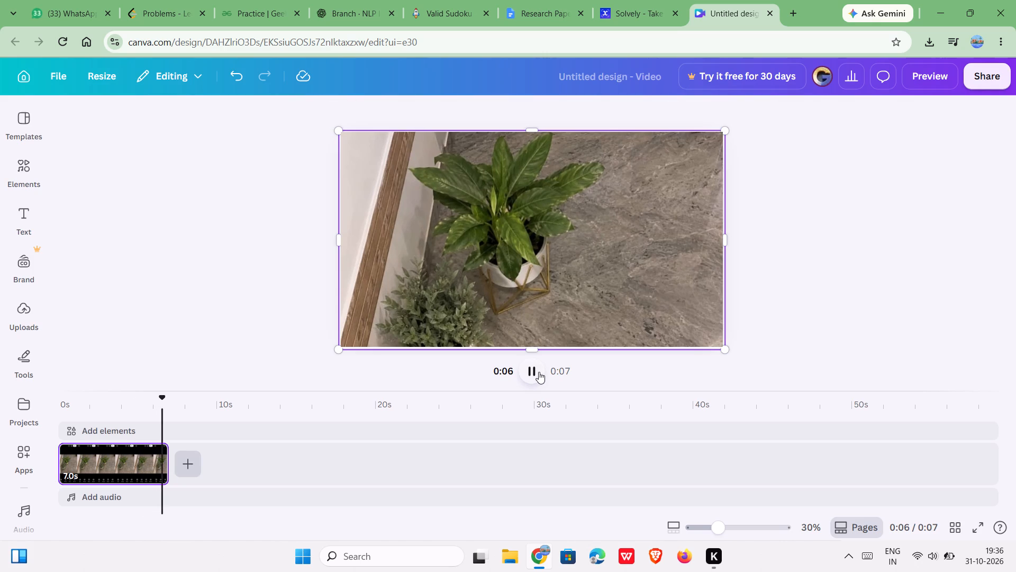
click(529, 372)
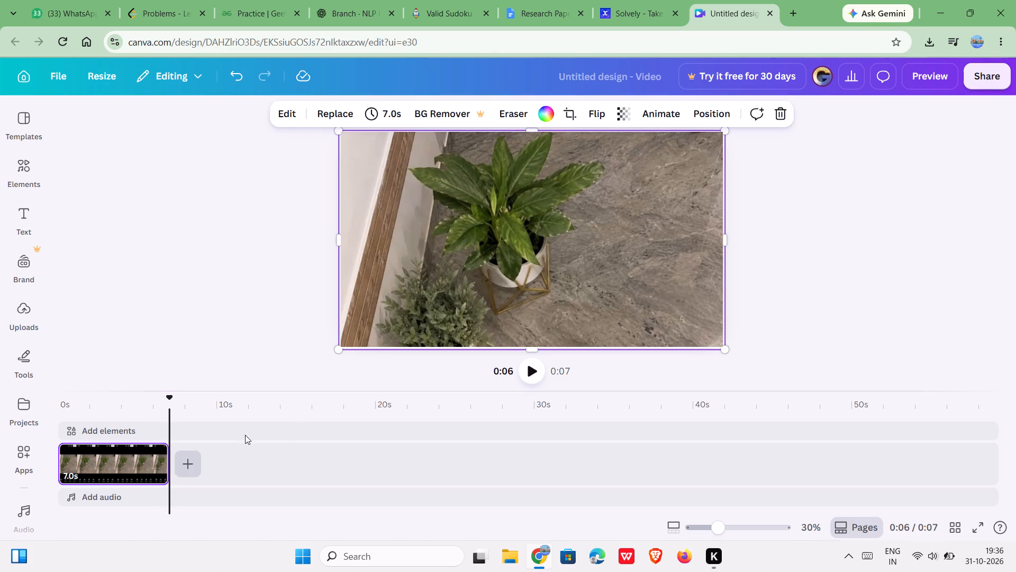
Adjust the plant clip's length on the timeline to 6.1 seconds.
click(166, 462)
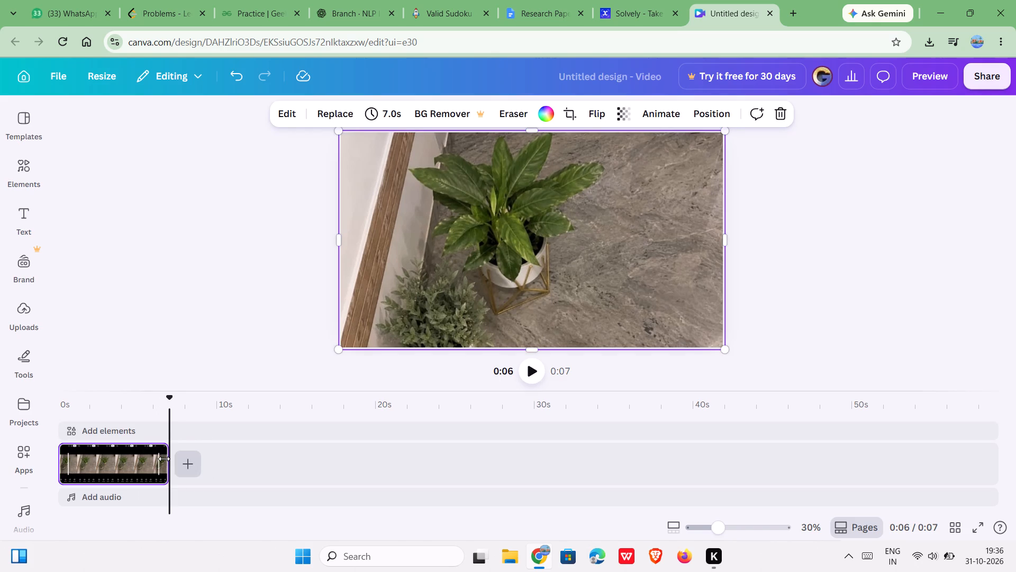
drag(164, 459, 151, 459)
click(246, 260)
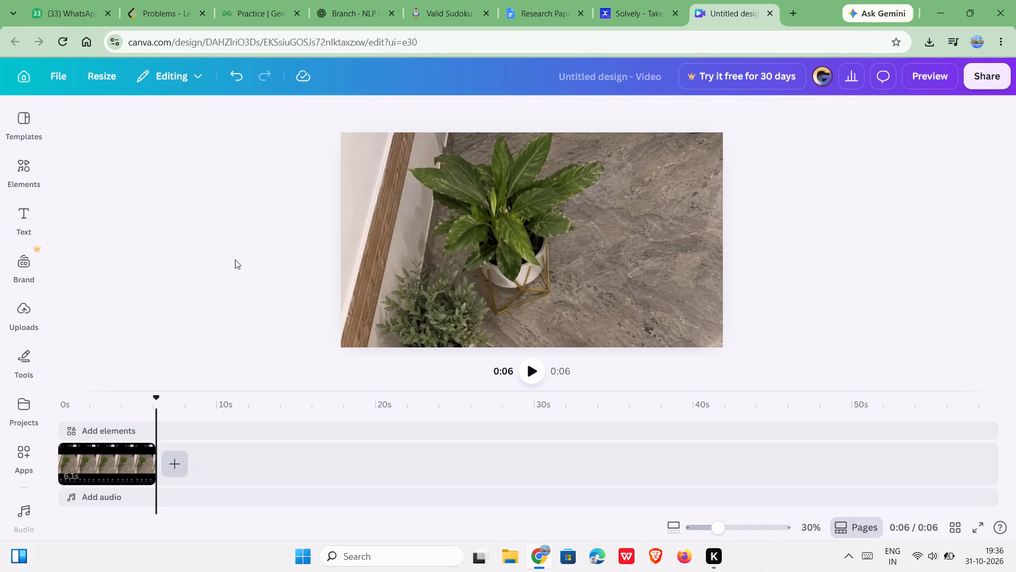
Add a text box over the large plant reading "A day in my Life".
click(28, 210)
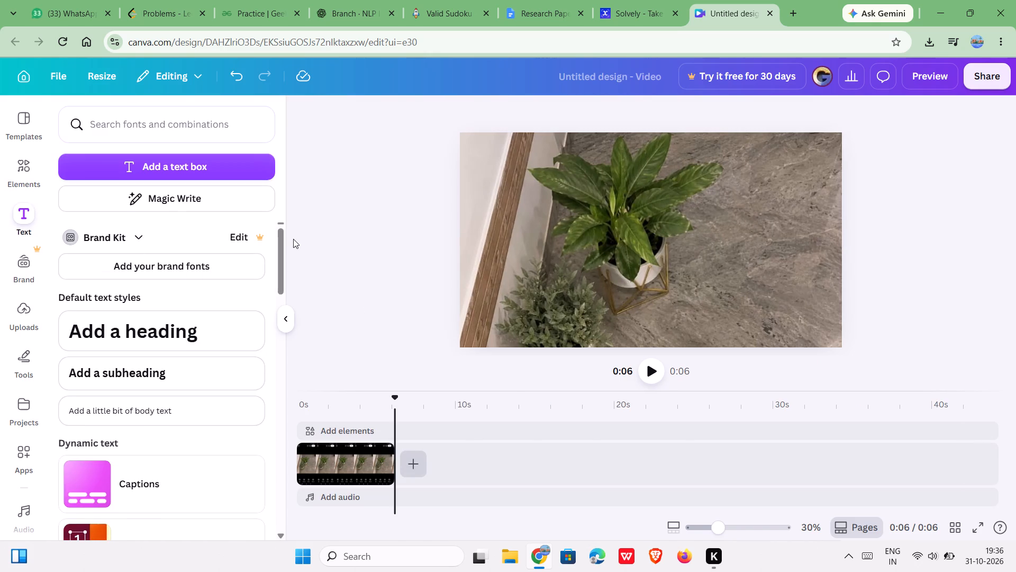
click(215, 165)
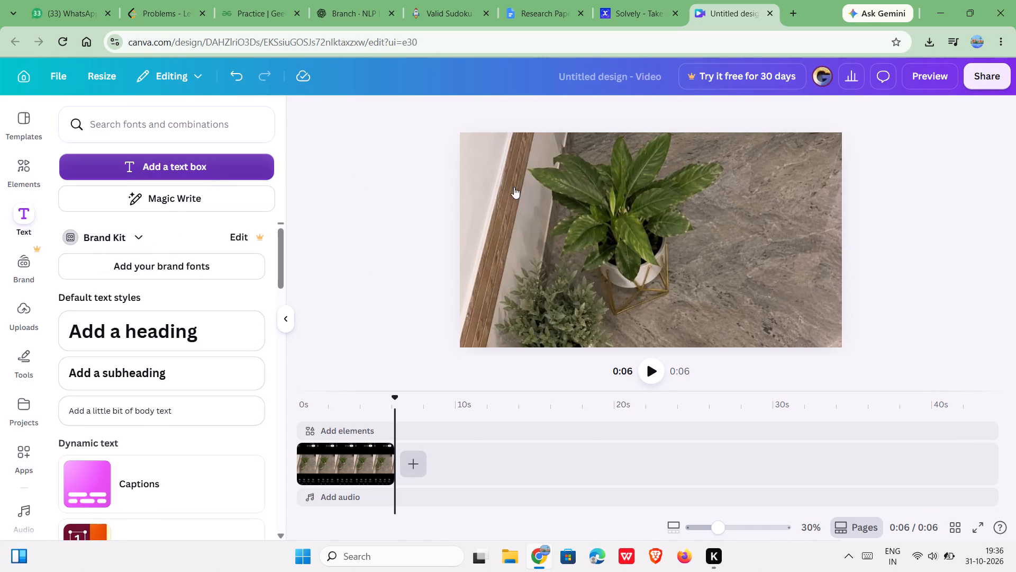
drag(660, 275, 643, 258)
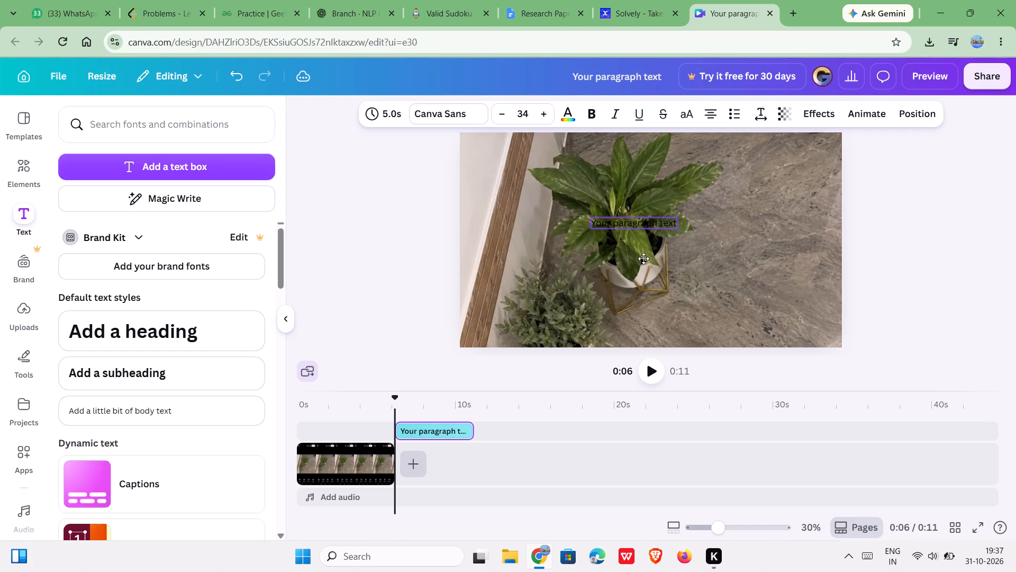
drag(643, 258, 645, 262)
double_click(637, 228)
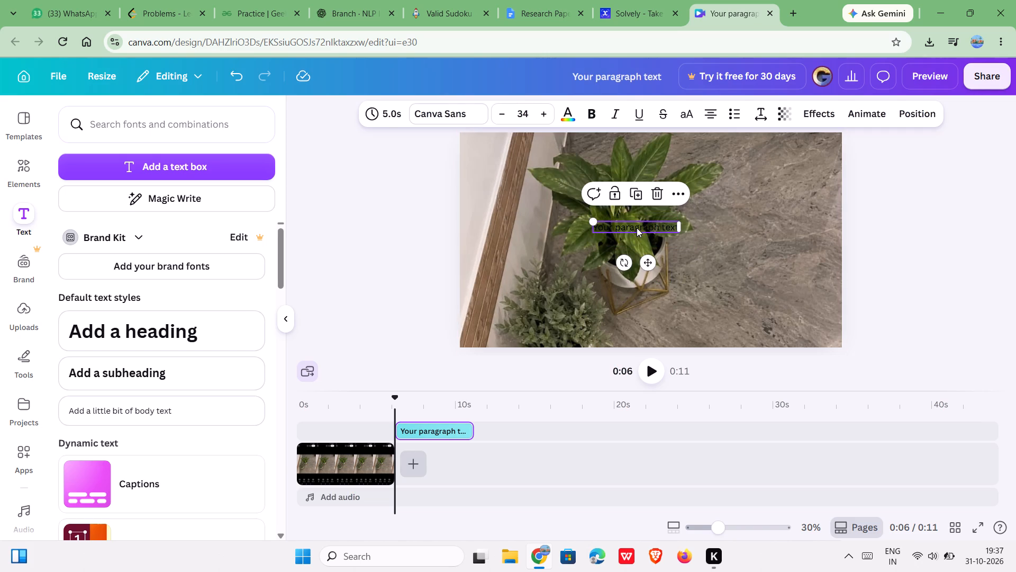
key(space)
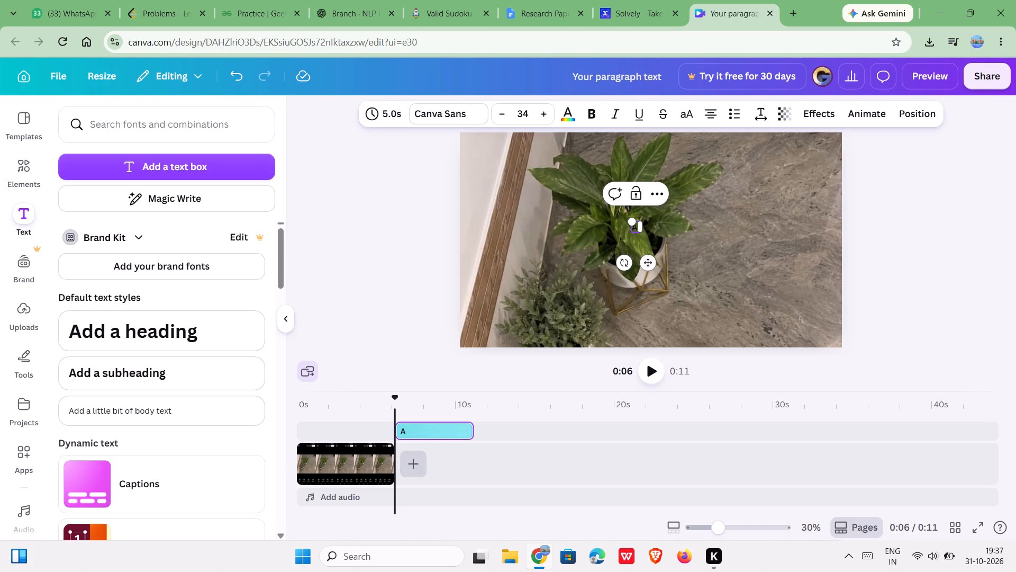
text(day in my)
key(space)
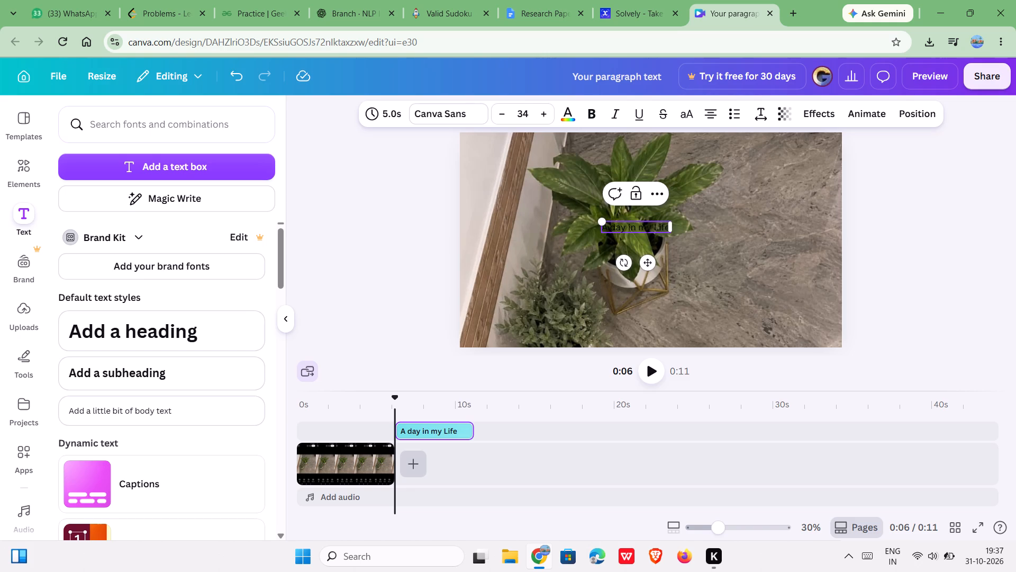
Colour all the words of the "A day in my Life" text white.
double_click(644, 228)
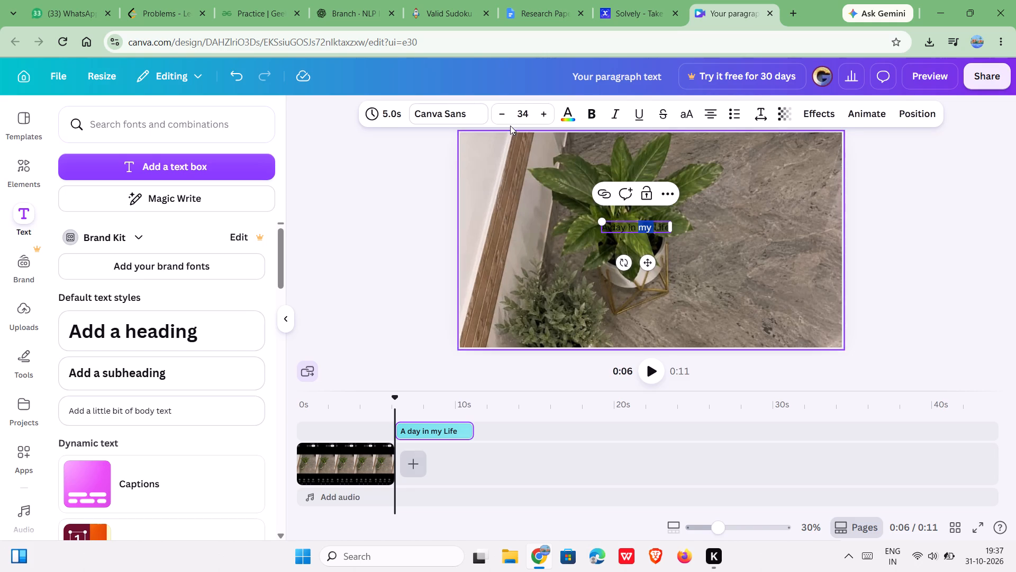
click(566, 117)
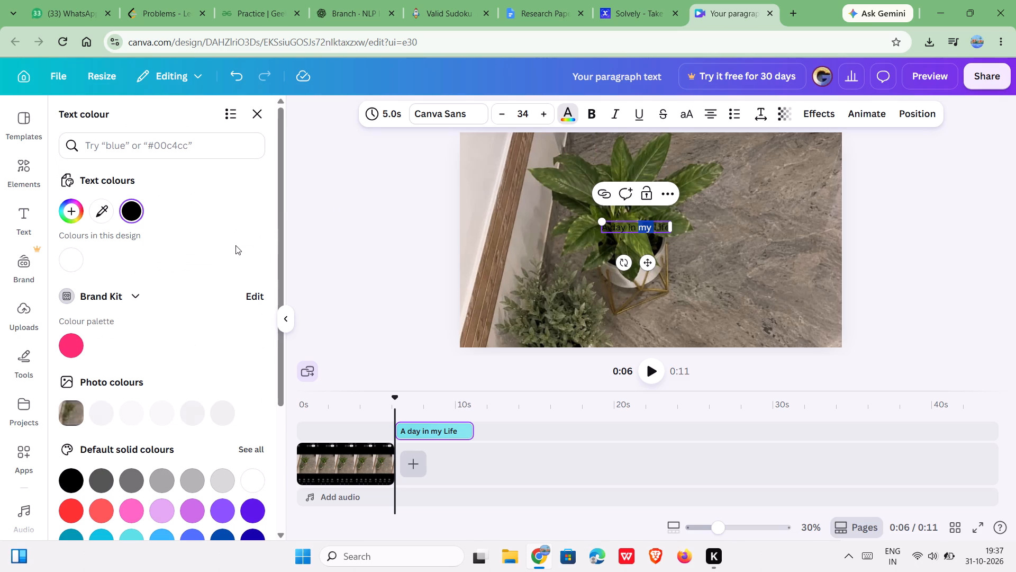
click(66, 262)
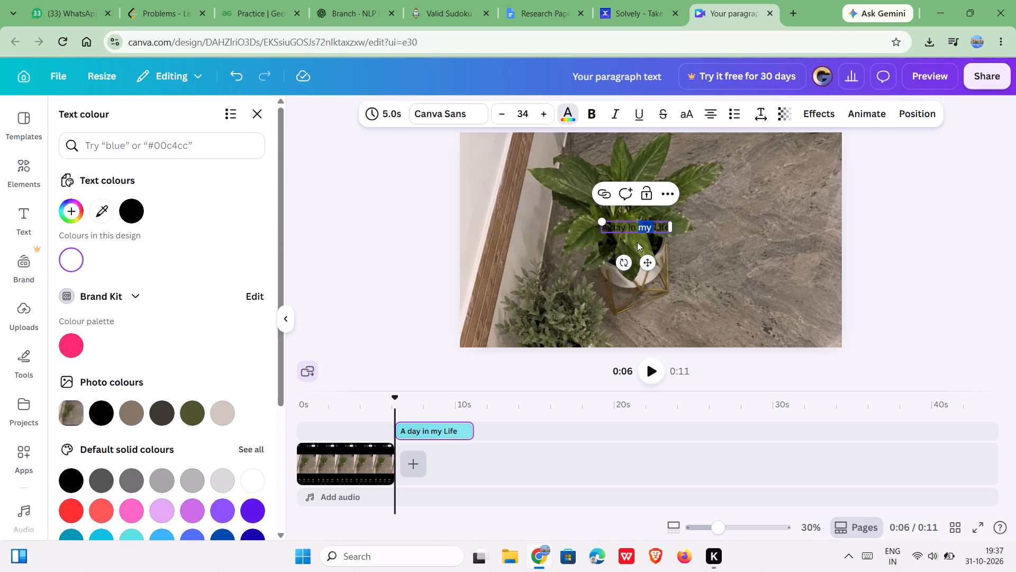
click(672, 228)
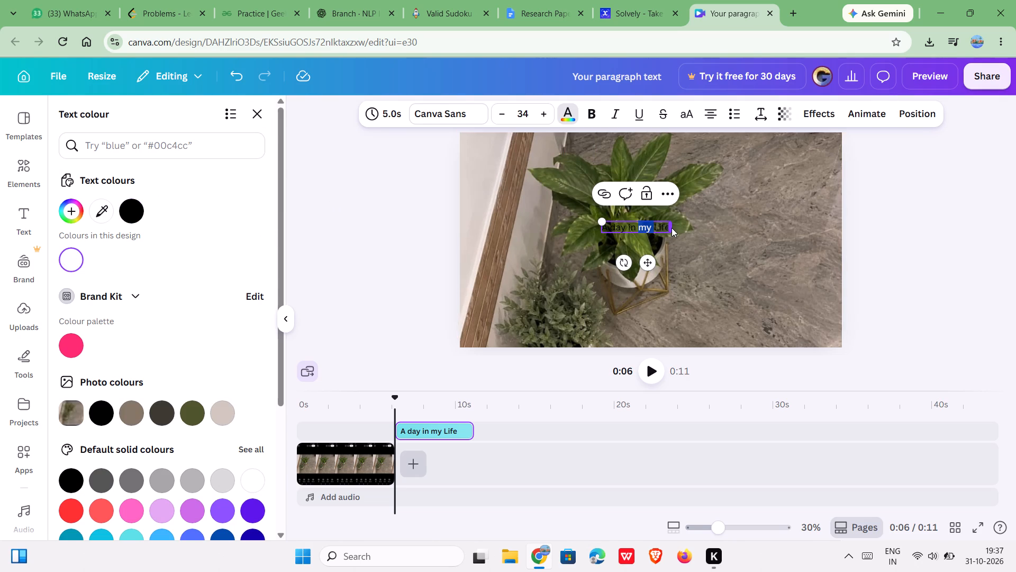
double_click(660, 226)
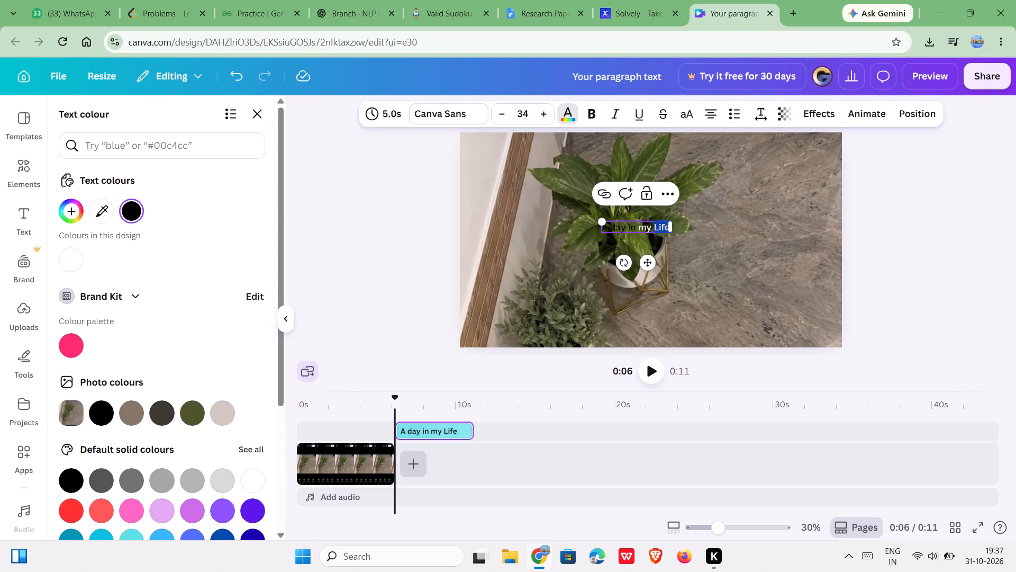
click(65, 262)
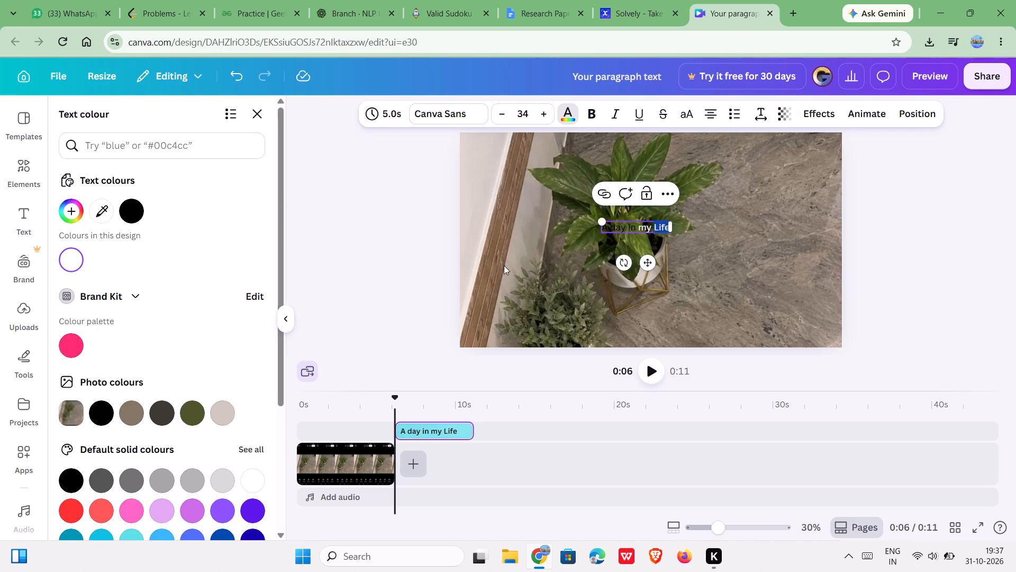
double_click(620, 226)
click(640, 227)
drag(640, 227, 628, 227)
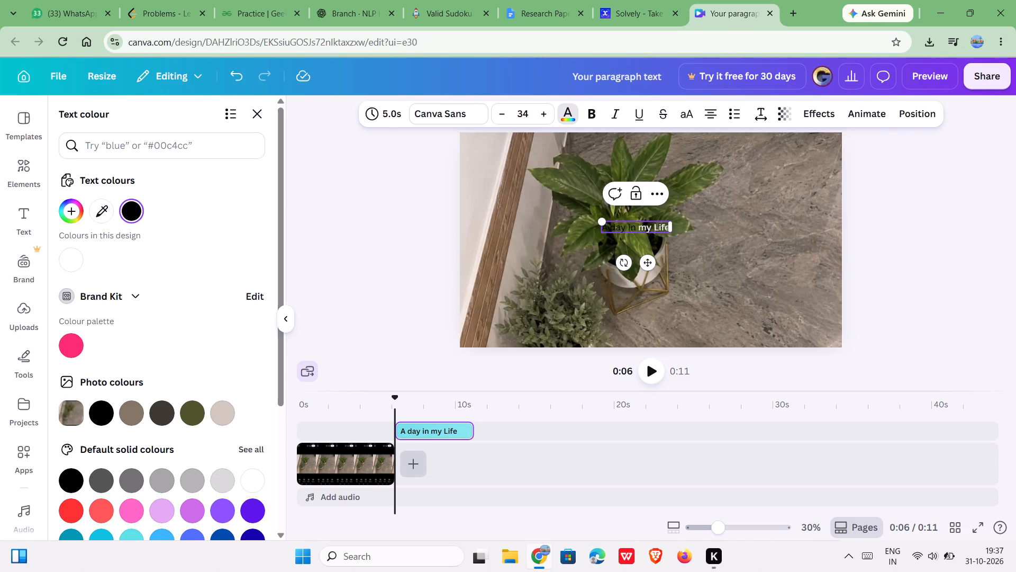
drag(628, 227, 603, 227)
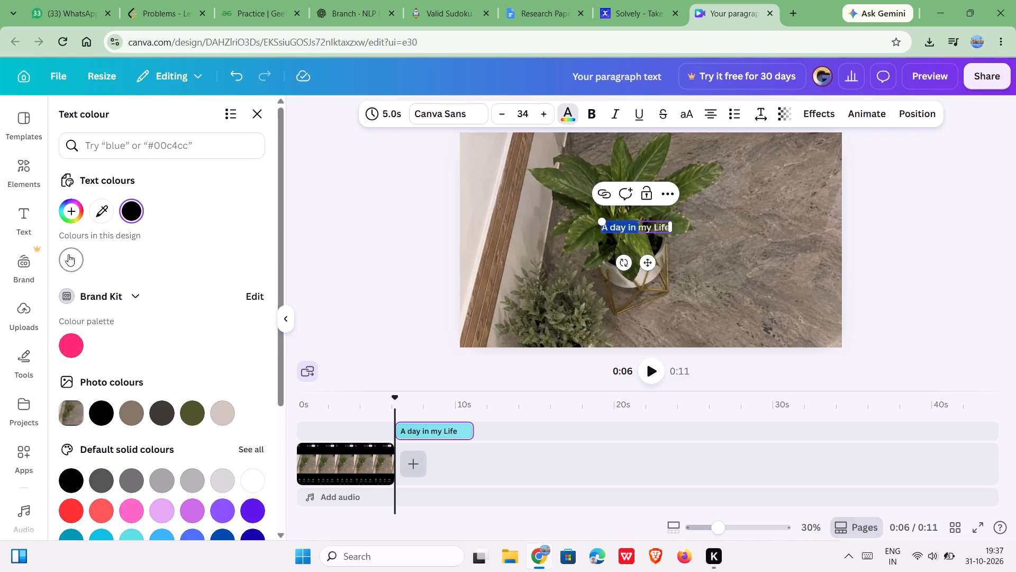
click(68, 254)
click(375, 267)
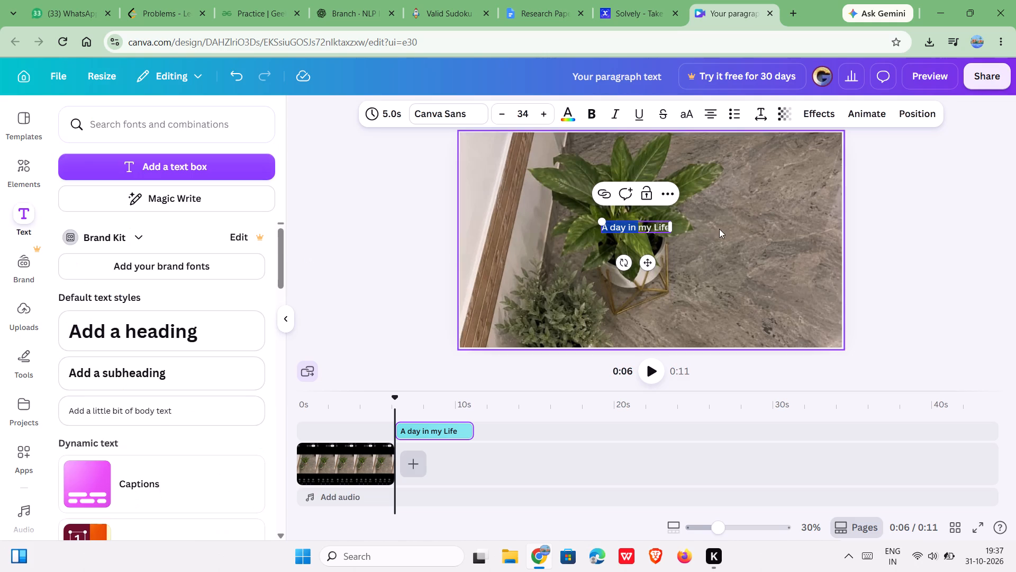
click(936, 243)
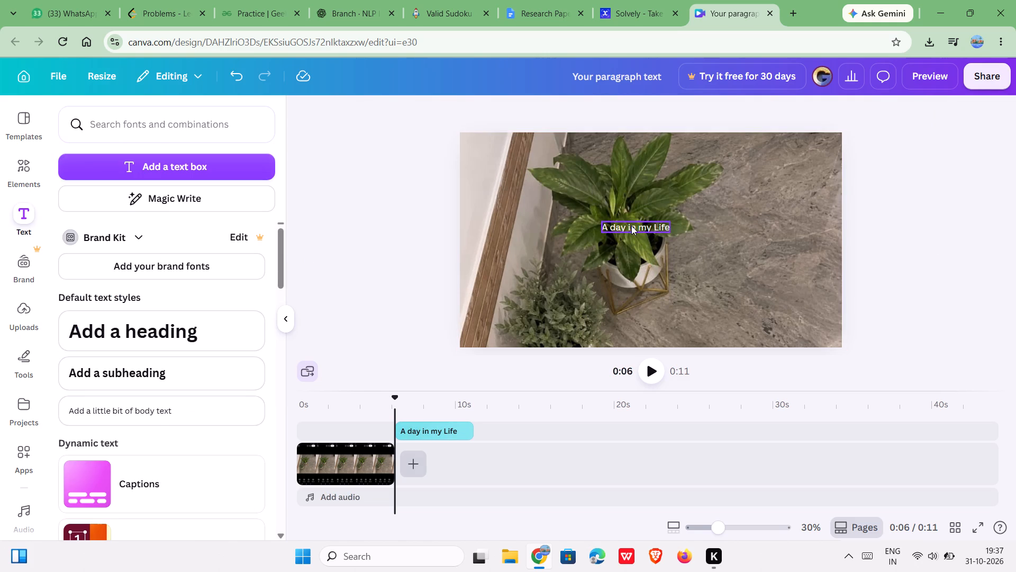
Capitalise the word "day" in the text so it reads "A Day in my Life".
click(631, 226)
double_click(614, 225)
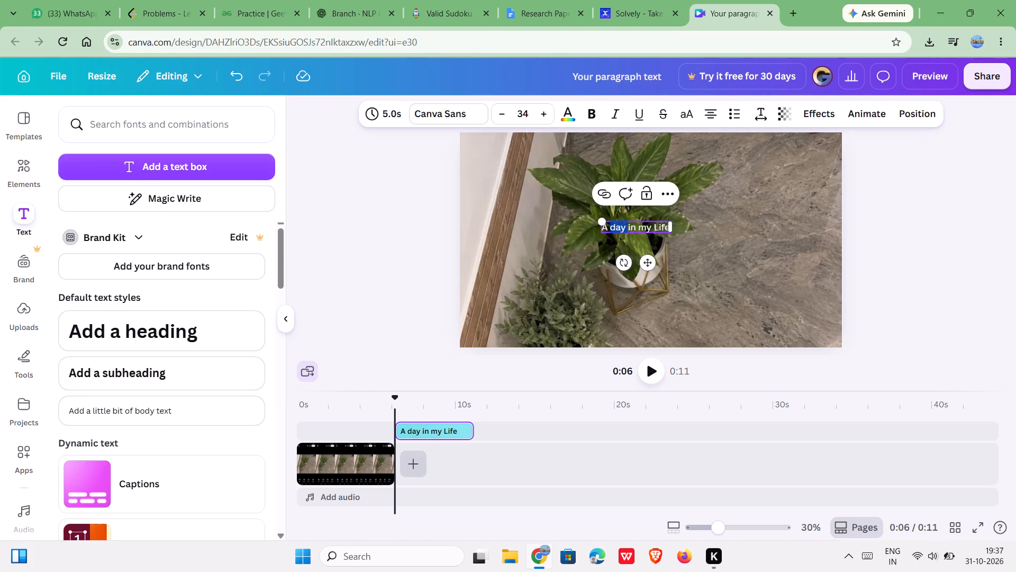
click(615, 228)
key(d)
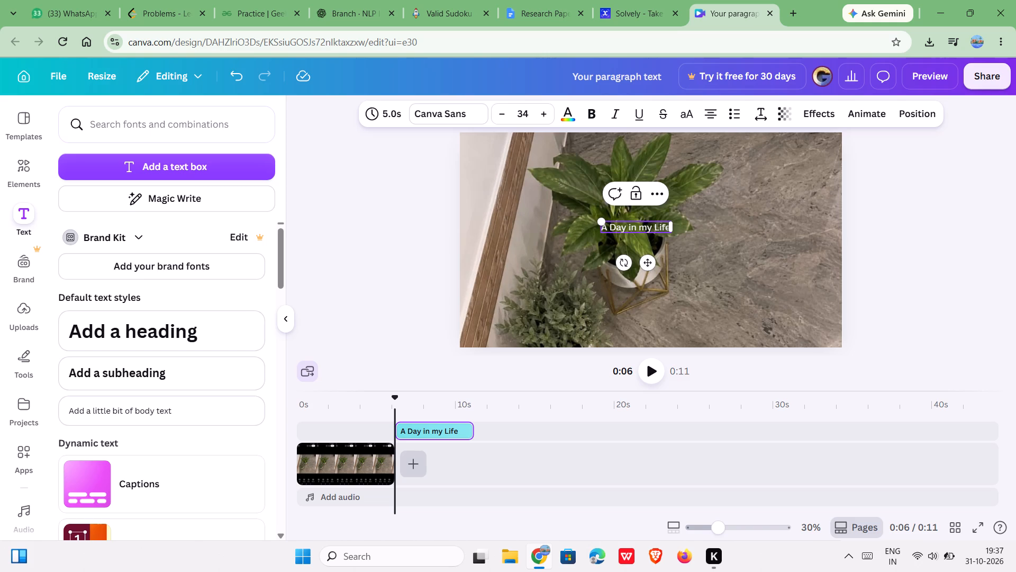
Widen the "A Day in my Life" text box and reposition it over the large plant.
click(645, 230)
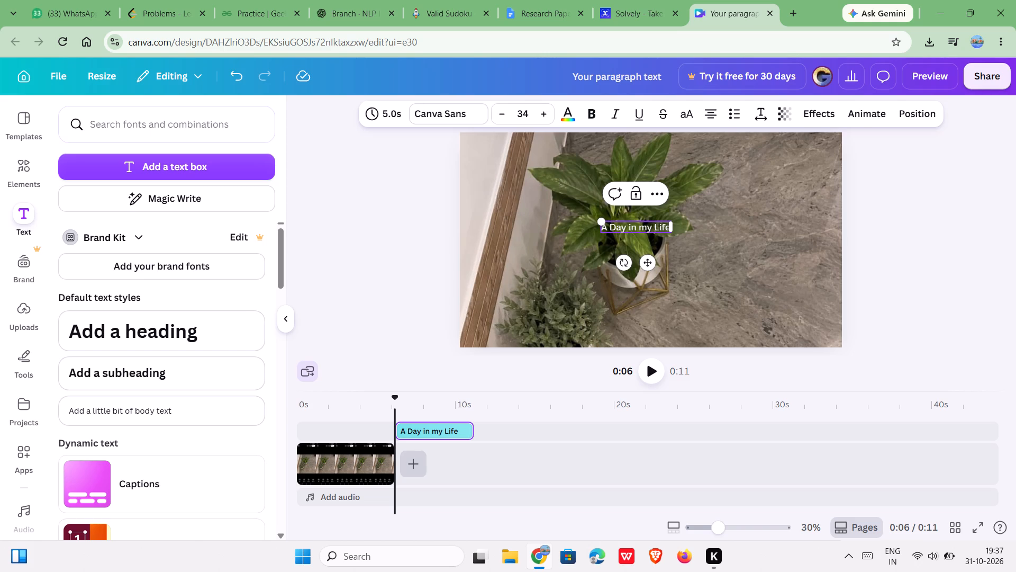
click(656, 230)
drag(672, 227, 710, 230)
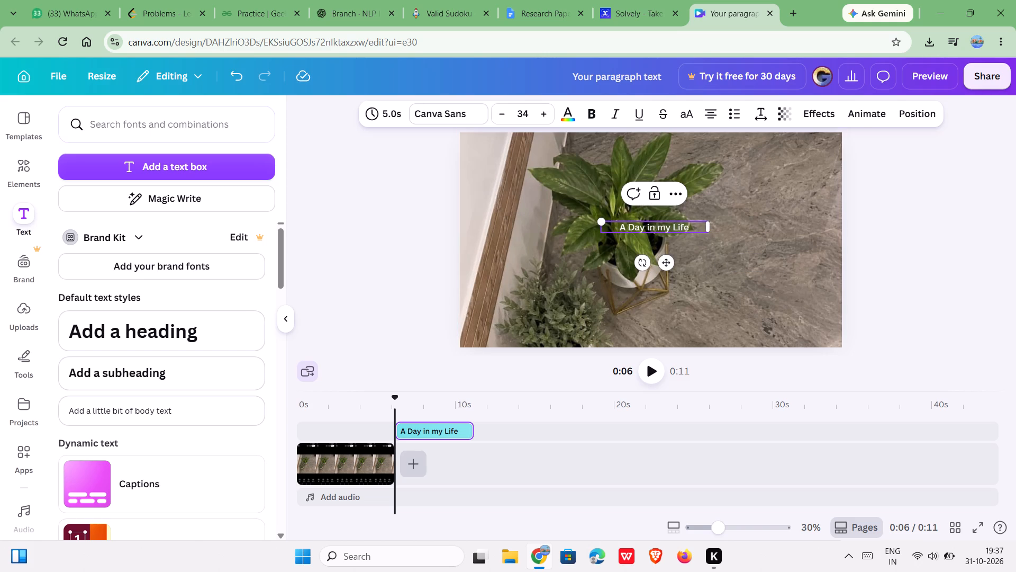
drag(669, 258, 655, 260)
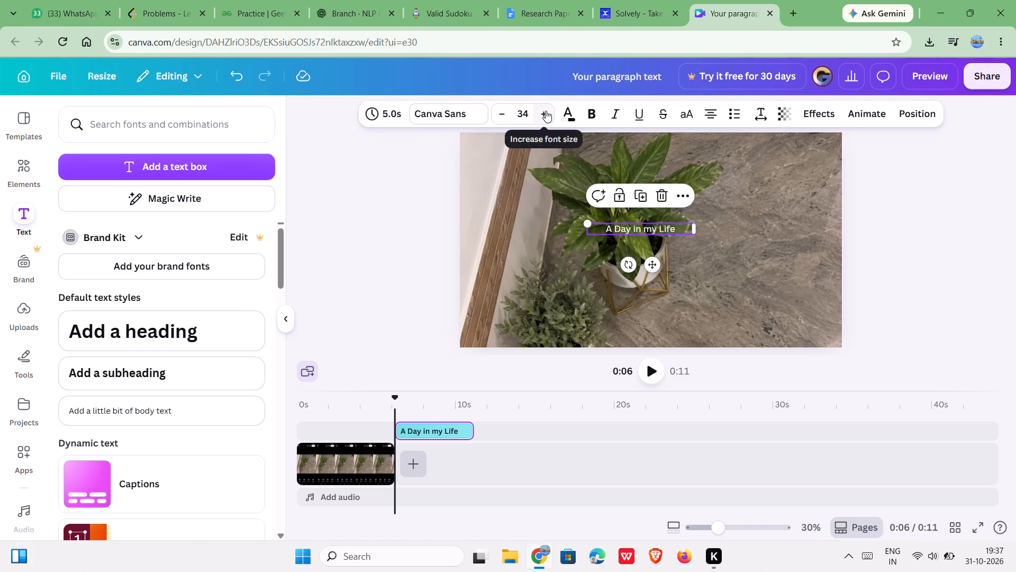
Increase the "A Day in my Life" font size to 39 and nudge the text slightly higher over the plant.
triple_click(546, 111)
click(546, 111)
click(546, 111)
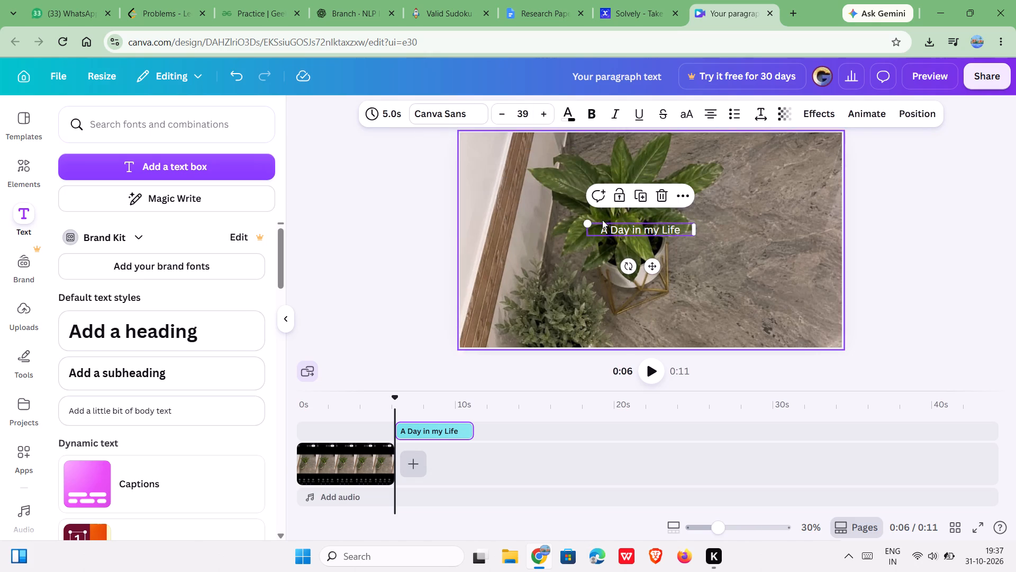
drag(650, 270, 657, 263)
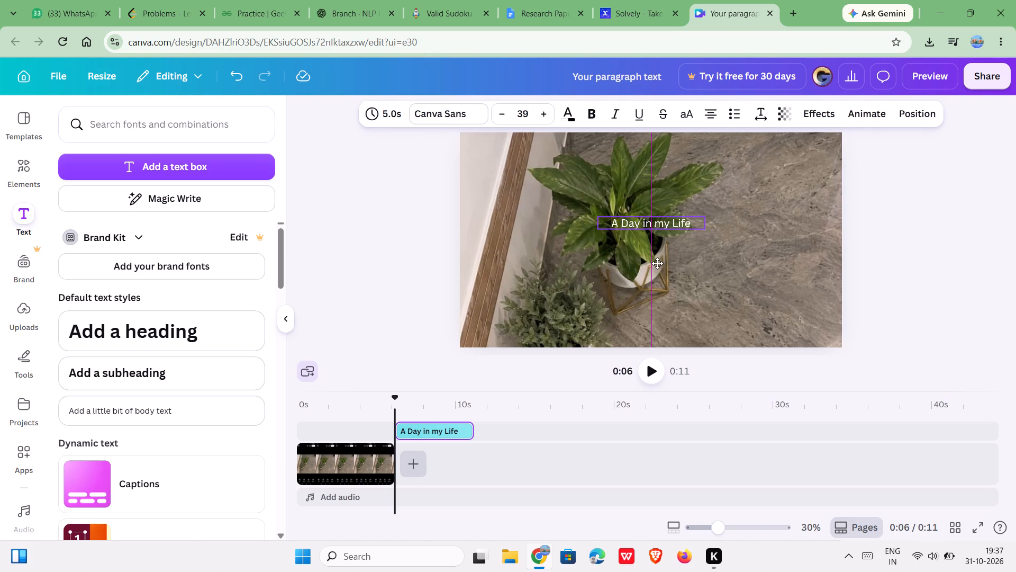
drag(657, 263, 657, 264)
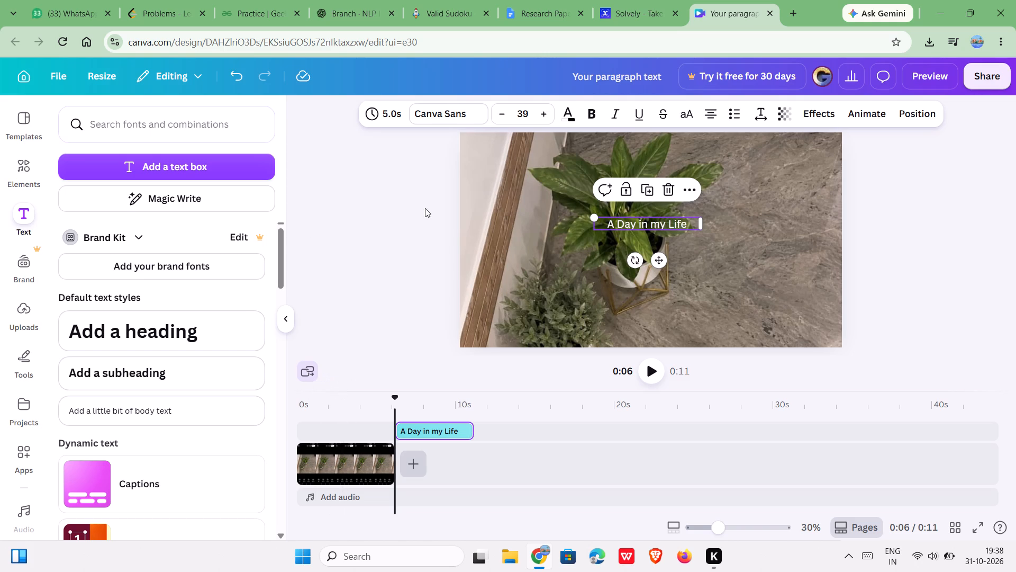
Compare the Handsome, Amsterdam One and Brittany fonts on the "A Day in my Life" text and apply Handsome.
click(461, 114)
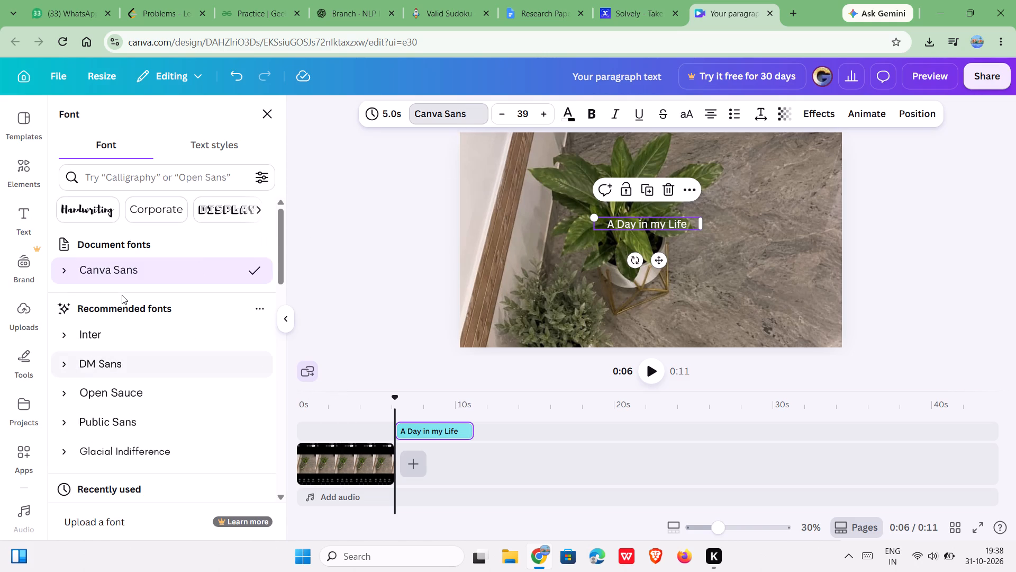
scroll(122, 293, up, 5)
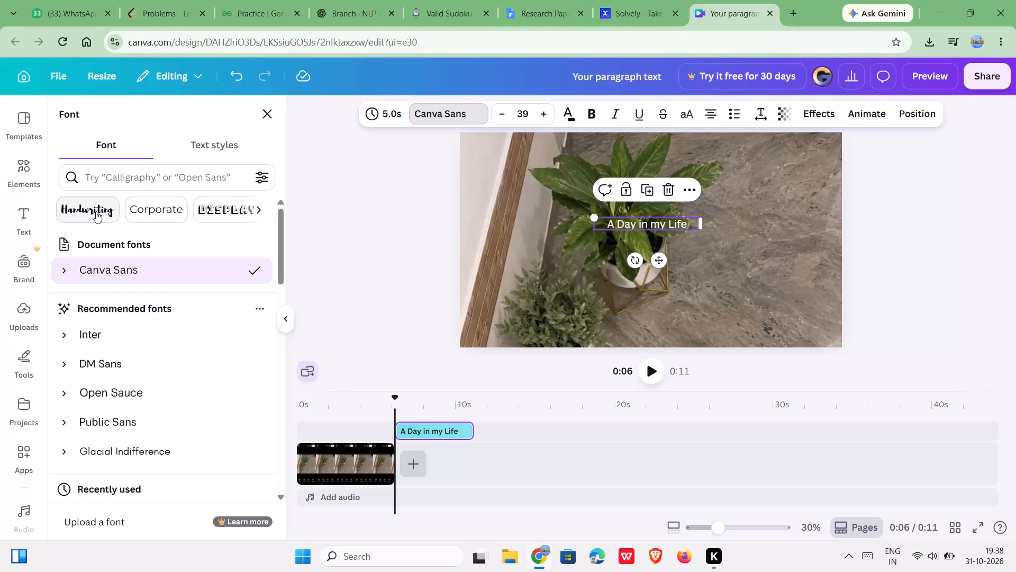
scroll(101, 394, down, 3)
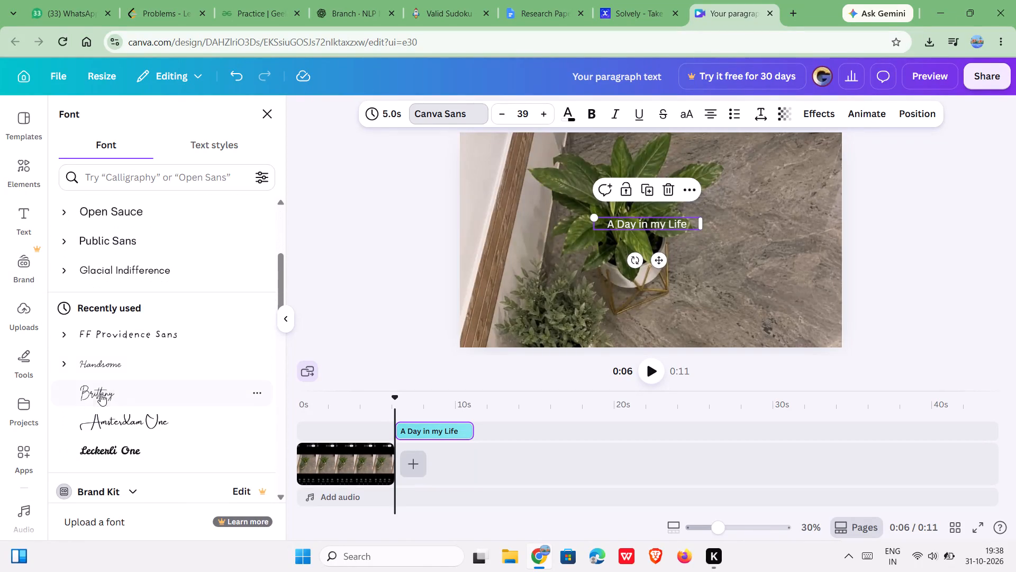
scroll(101, 394, down, 1)
click(125, 334)
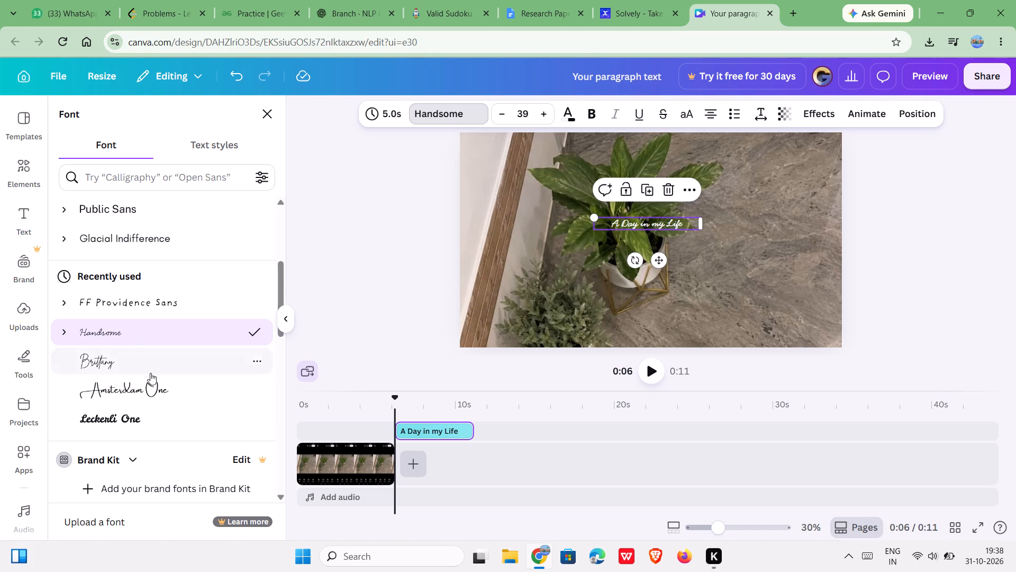
click(130, 382)
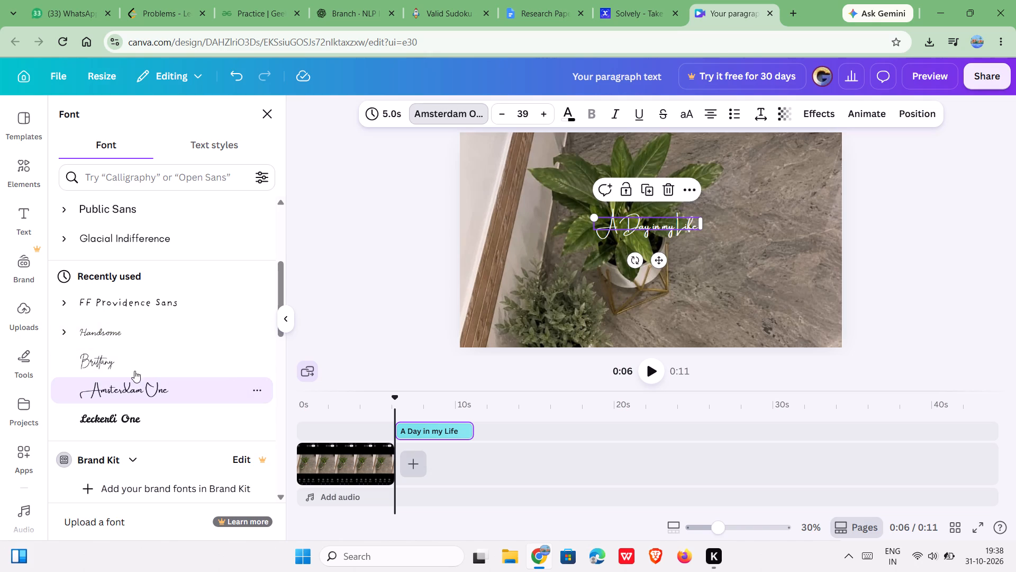
click(135, 357)
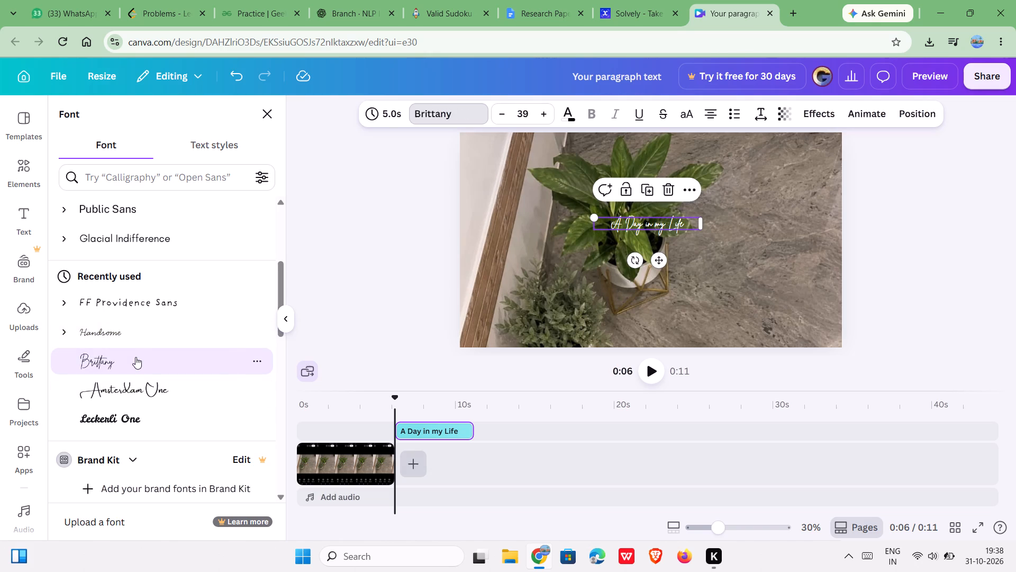
click(135, 342)
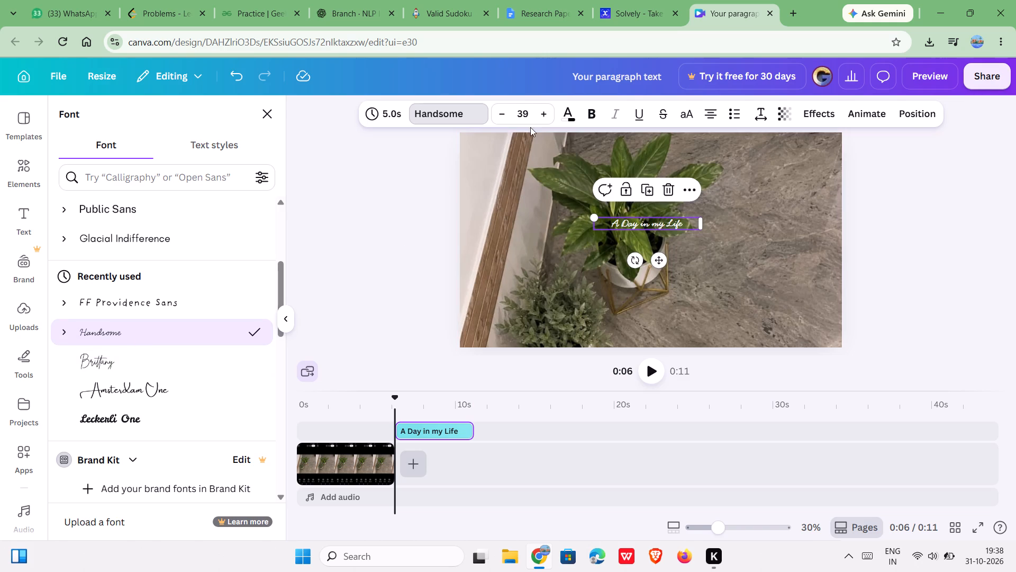
Increase the "A Day in my Life" font size to 52.
triple_click(541, 117)
triple_click(541, 117)
triple_click(541, 117)
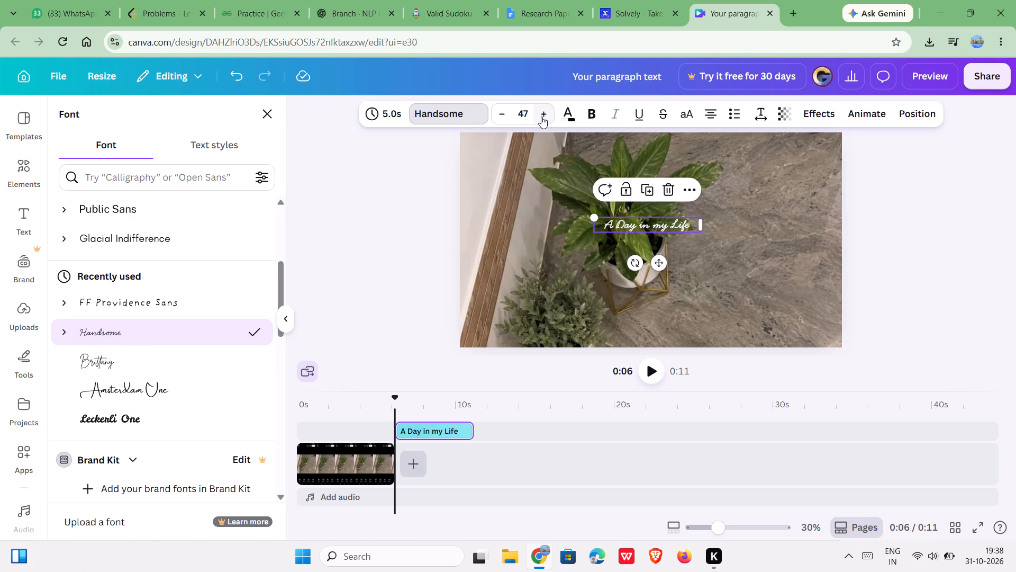
triple_click(541, 117)
click(541, 117)
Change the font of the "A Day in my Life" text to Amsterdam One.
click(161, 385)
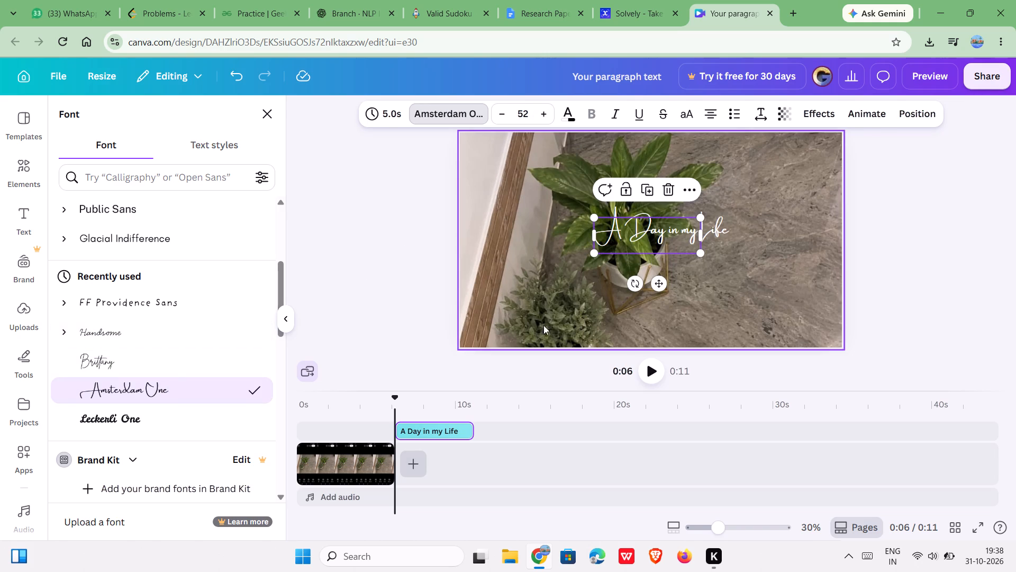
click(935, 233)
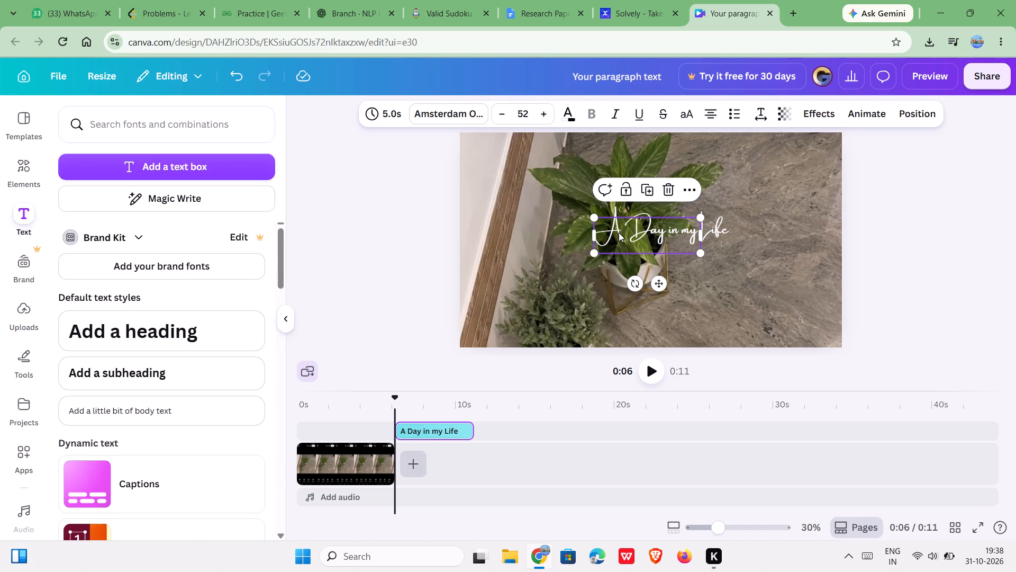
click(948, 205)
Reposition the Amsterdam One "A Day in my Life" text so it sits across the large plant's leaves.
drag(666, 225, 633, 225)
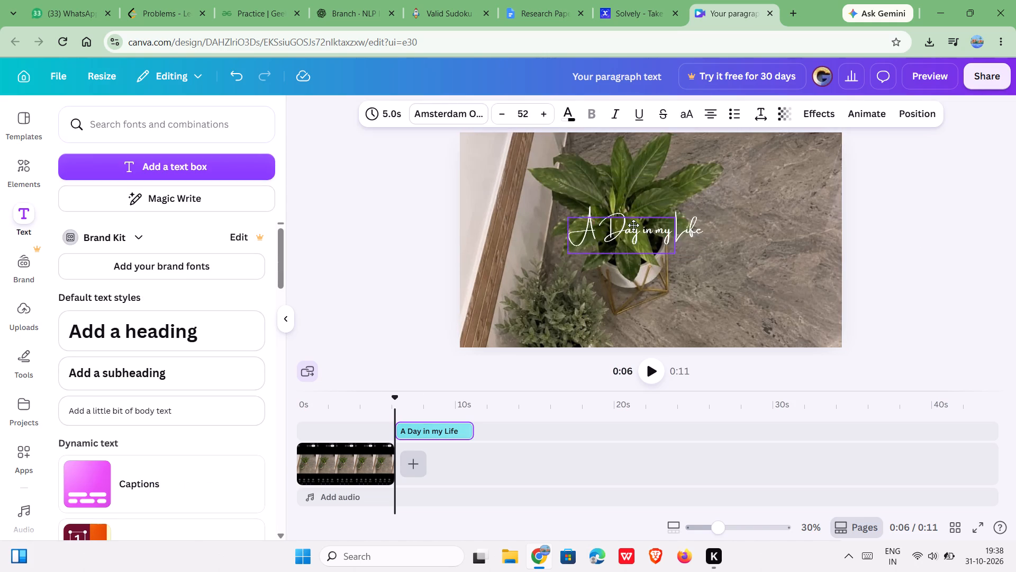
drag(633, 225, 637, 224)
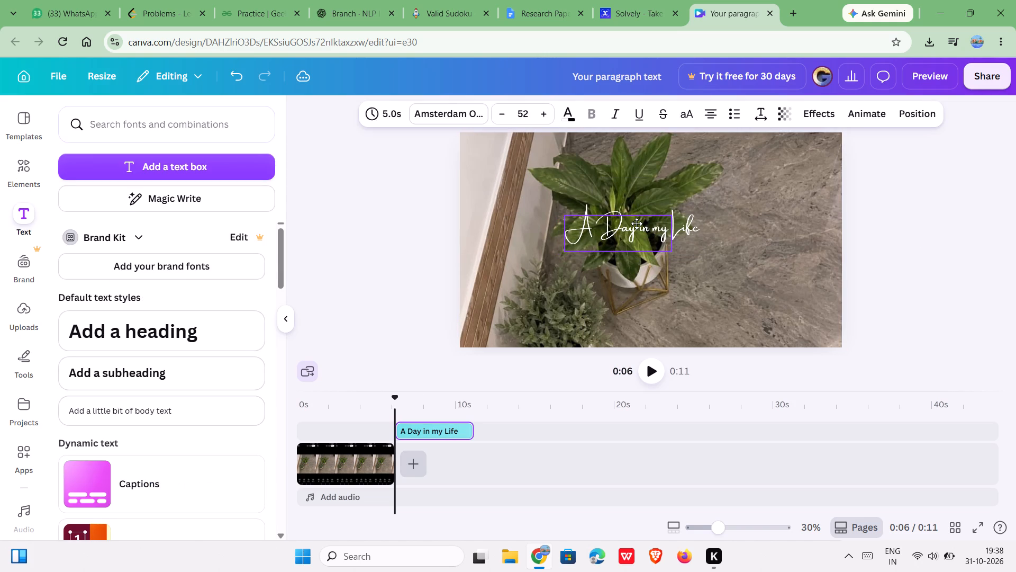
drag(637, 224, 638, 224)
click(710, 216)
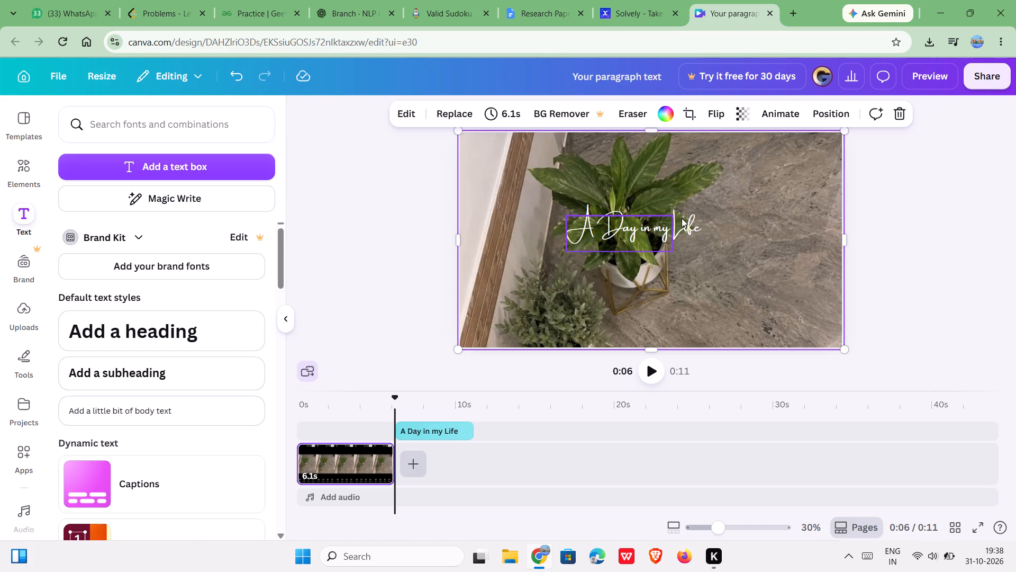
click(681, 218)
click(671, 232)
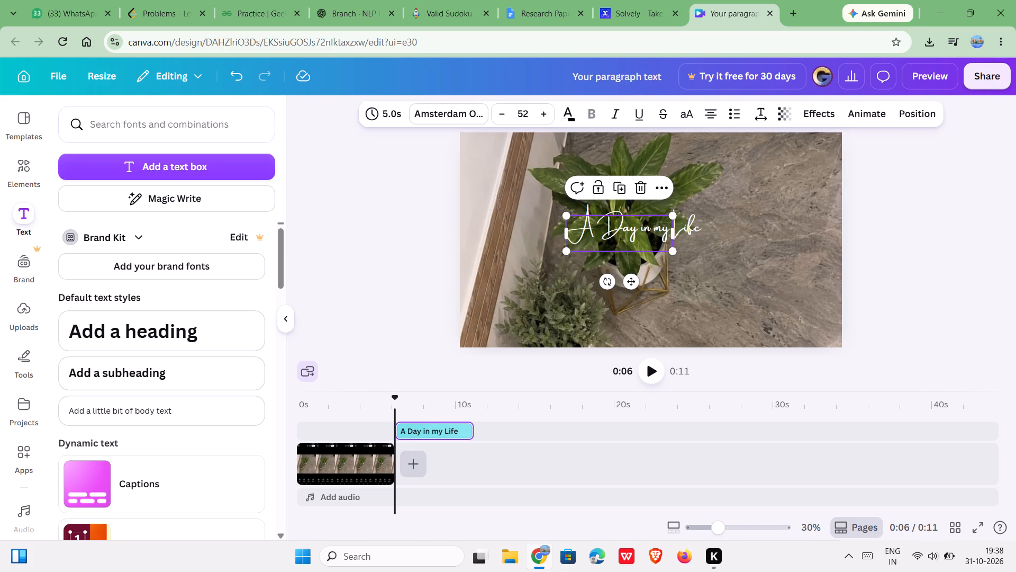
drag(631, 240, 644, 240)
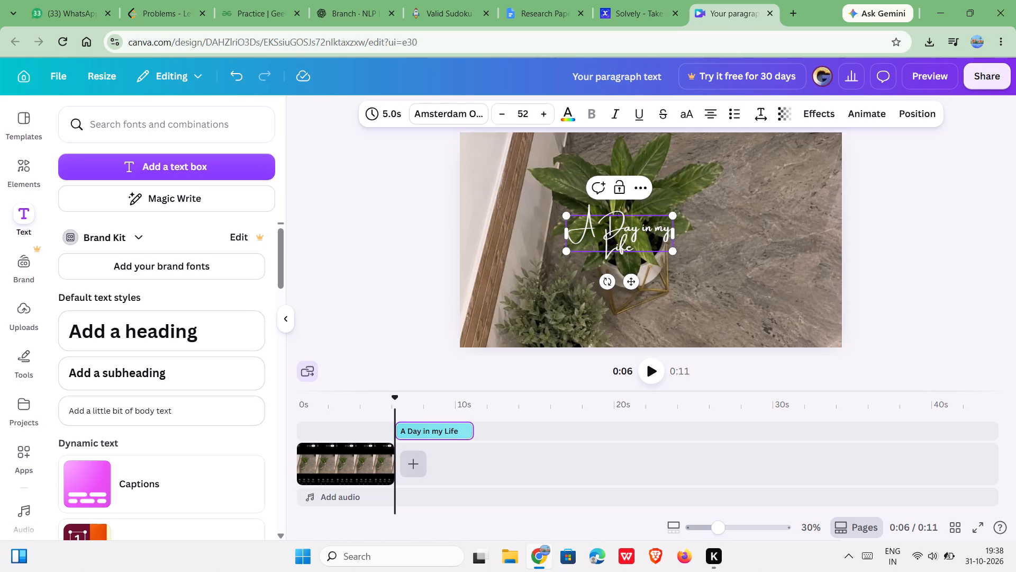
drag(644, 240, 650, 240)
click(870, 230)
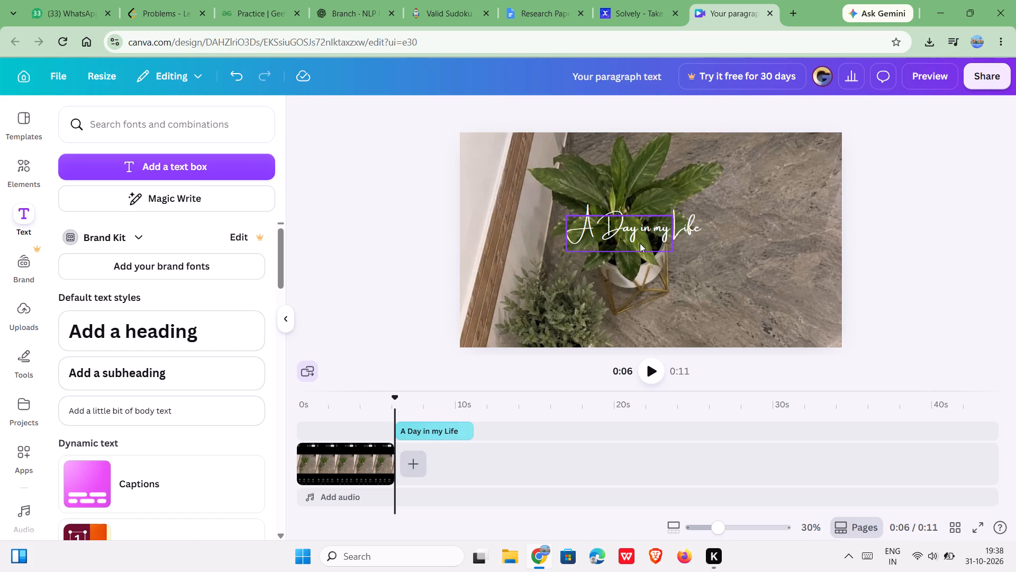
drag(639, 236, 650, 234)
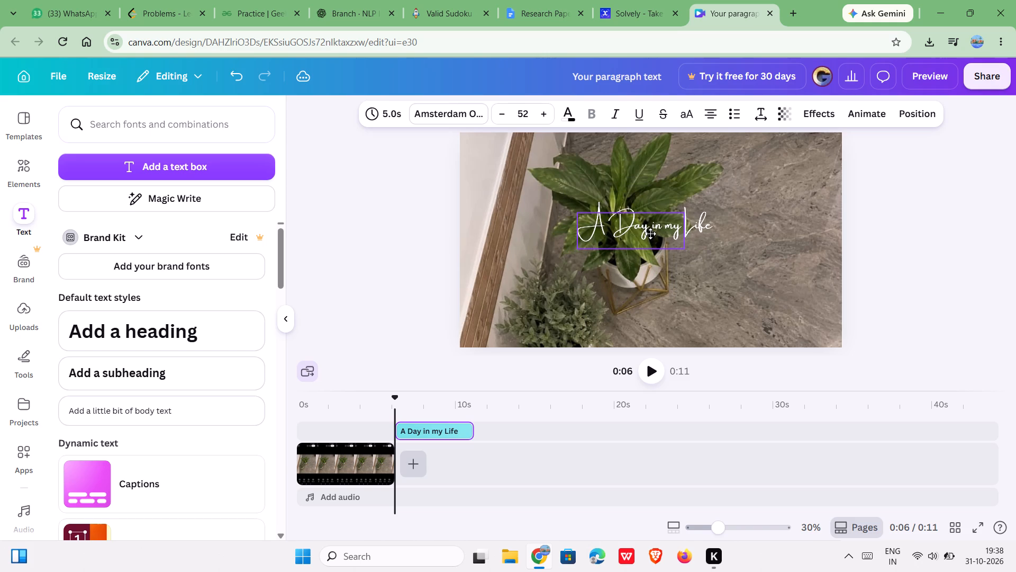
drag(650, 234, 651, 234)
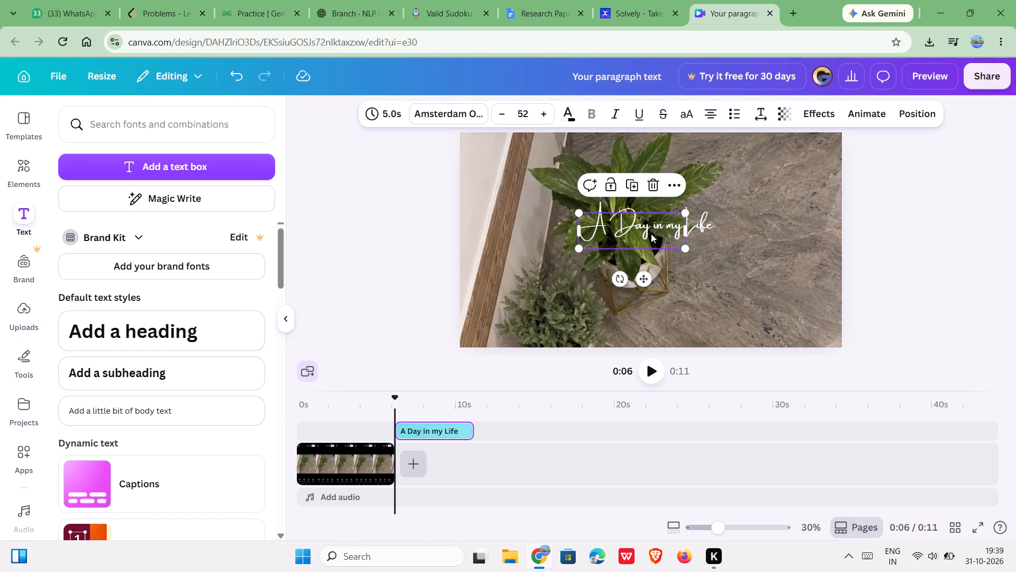
Switch the "A Day in my Life" text to the Handsome font and move it lower, just above the plant's pot.
click(475, 107)
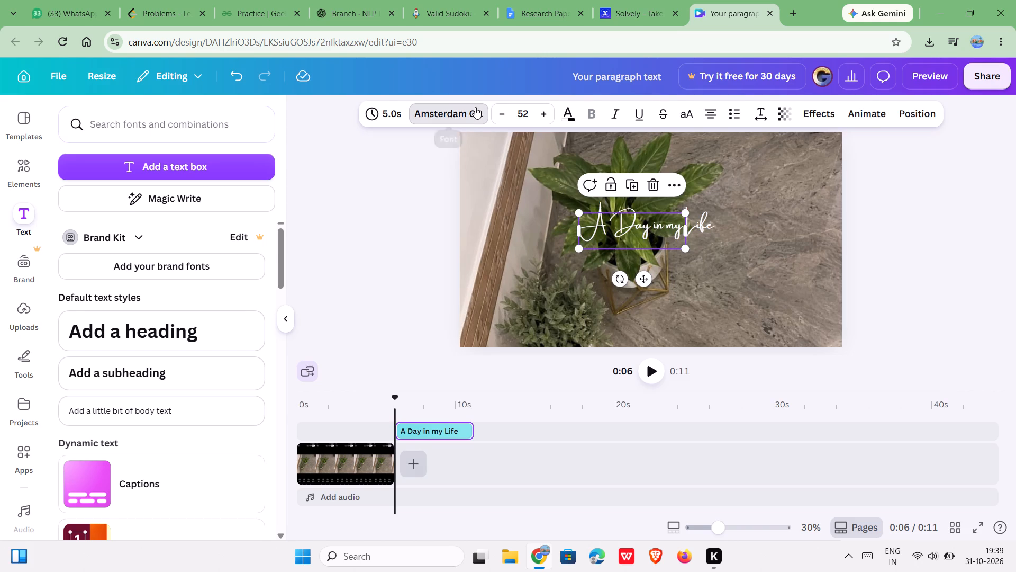
click(121, 299)
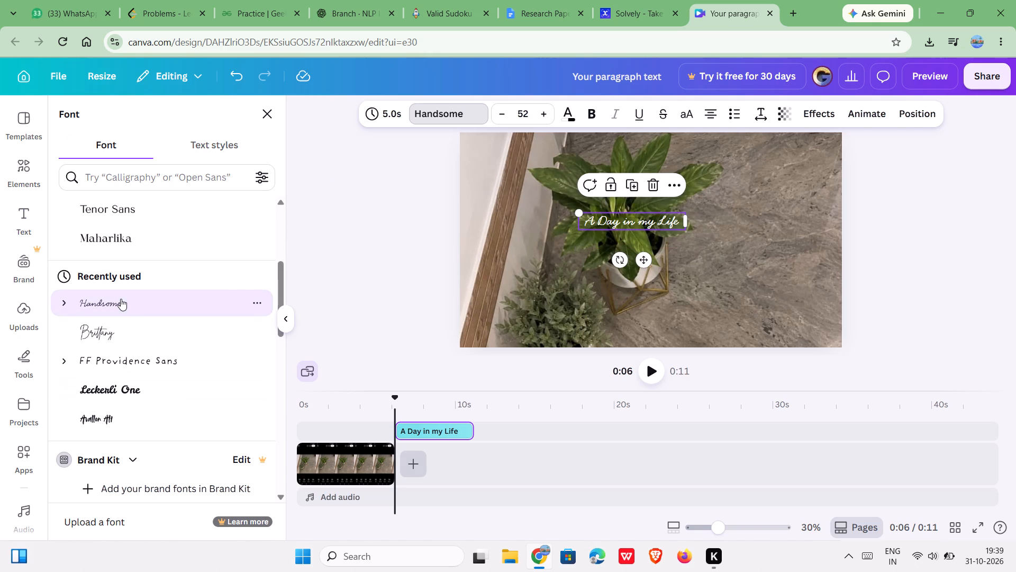
drag(642, 264, 652, 268)
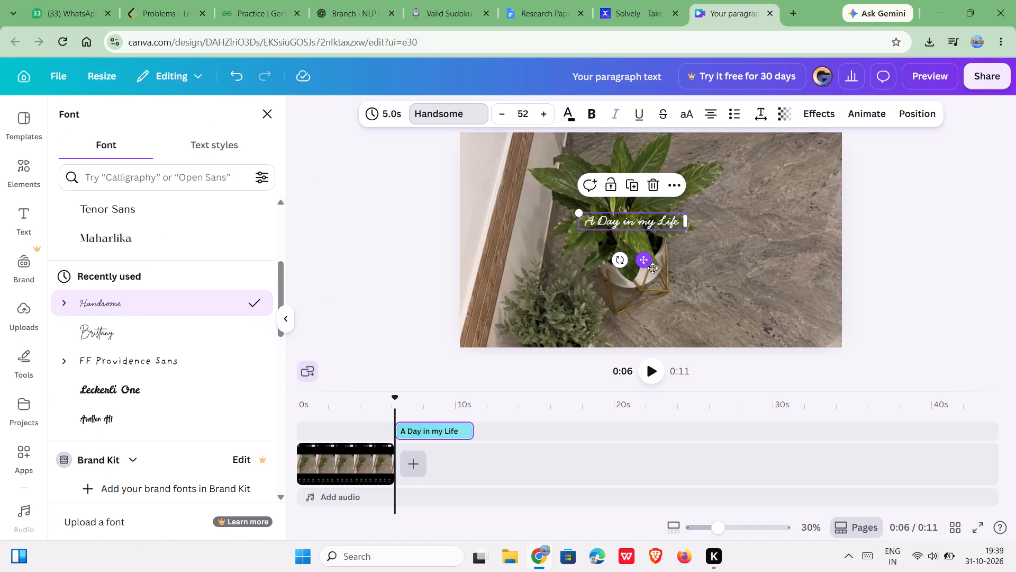
drag(652, 268, 652, 283)
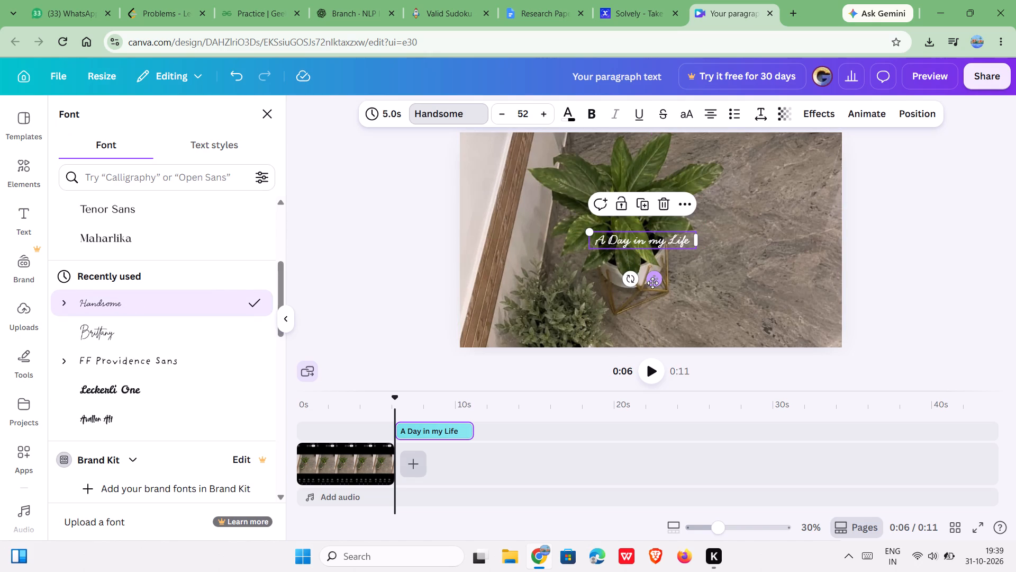
click(904, 234)
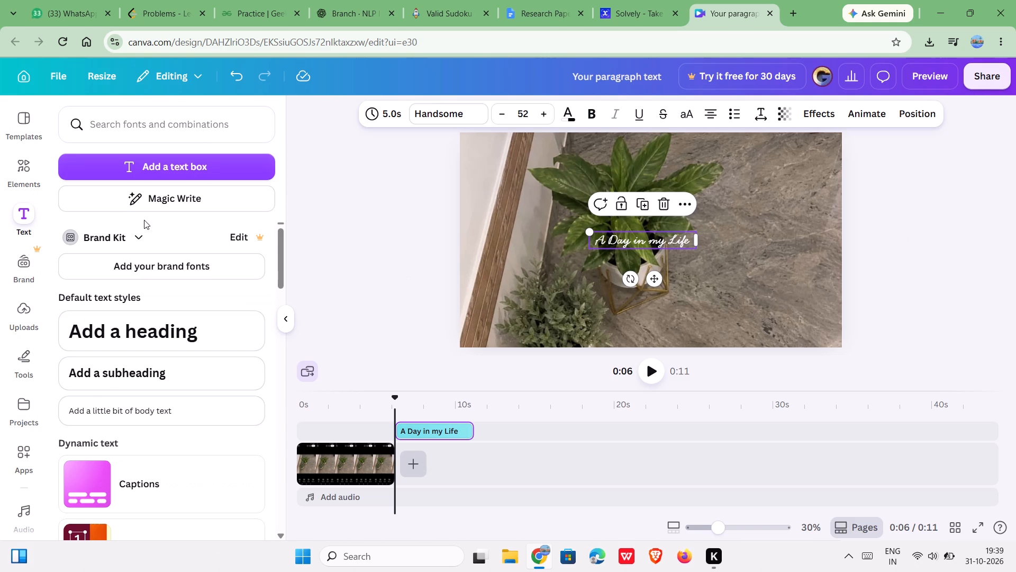
Add a second text box and place it over the "A Day in my Life" text.
click(178, 158)
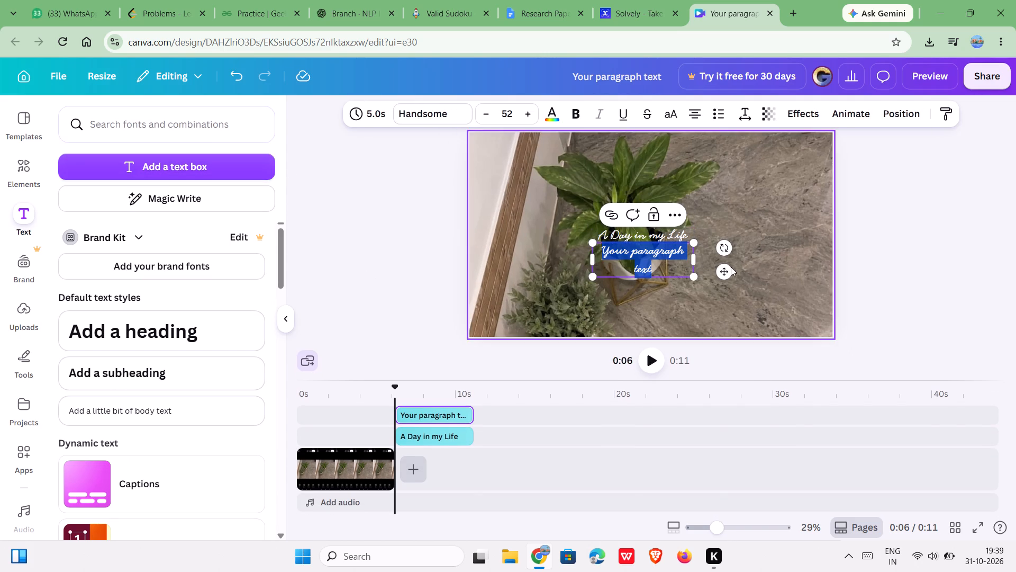
drag(722, 269, 713, 225)
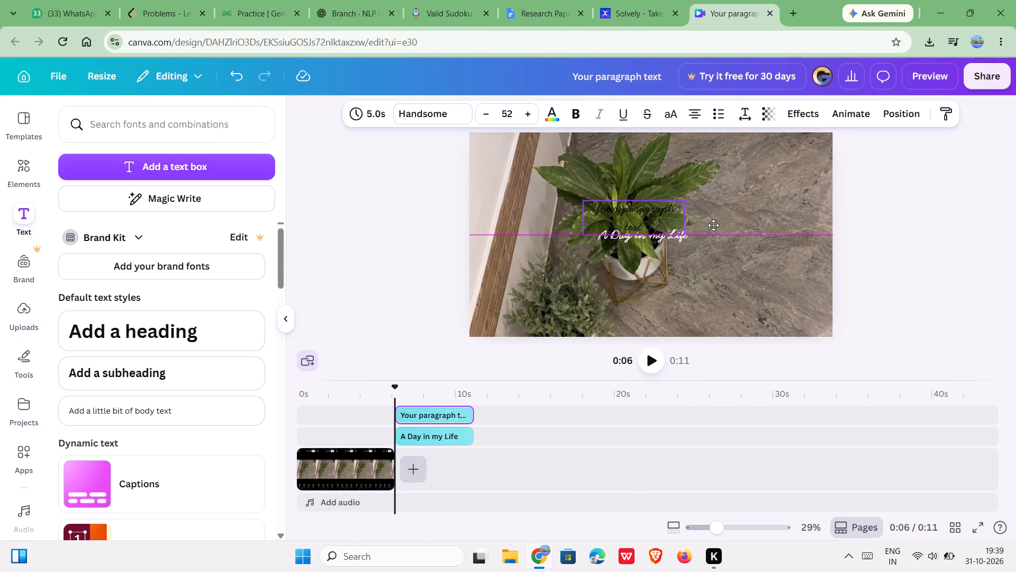
drag(713, 225, 714, 225)
drag(631, 201, 637, 216)
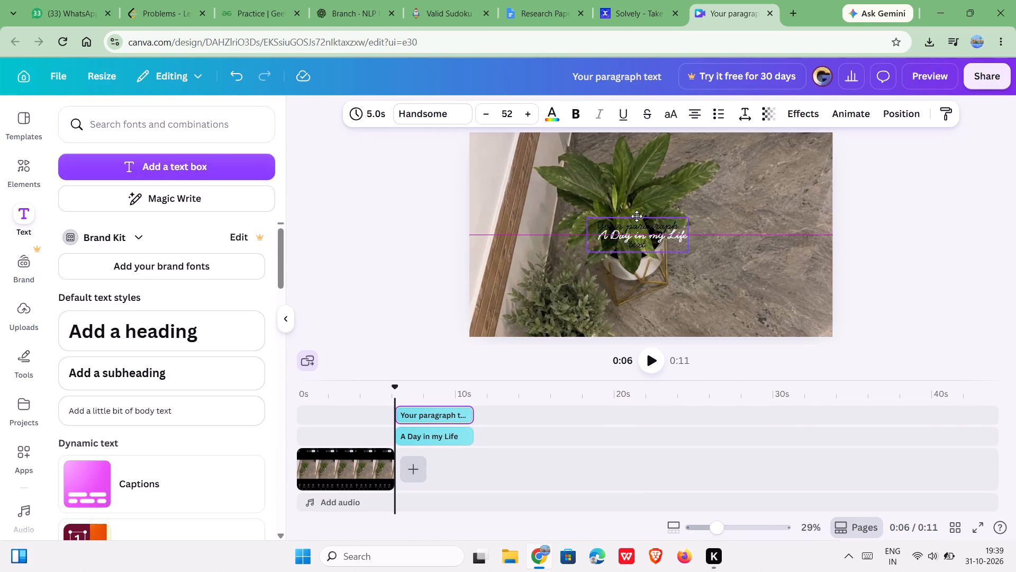
drag(637, 216, 637, 217)
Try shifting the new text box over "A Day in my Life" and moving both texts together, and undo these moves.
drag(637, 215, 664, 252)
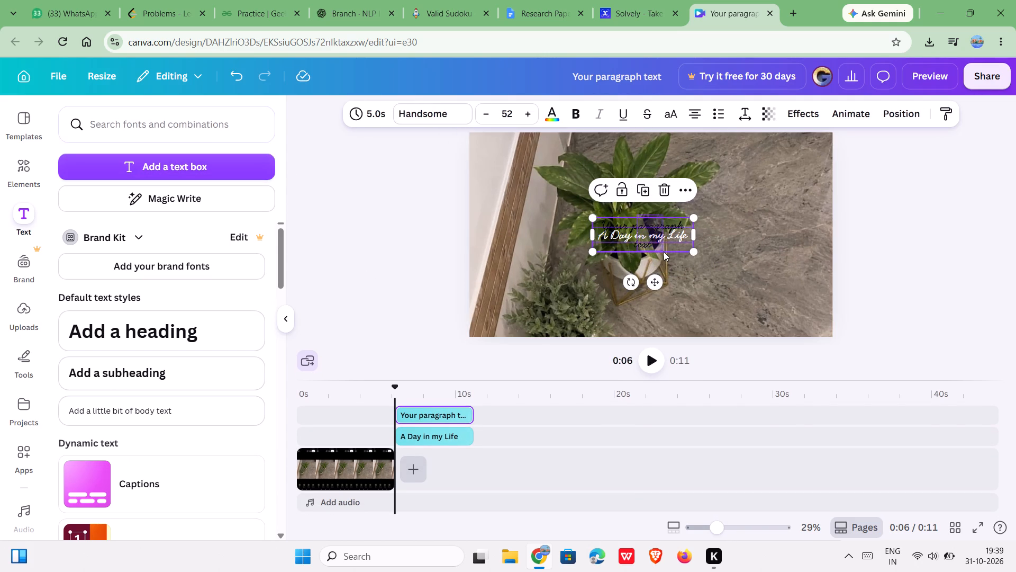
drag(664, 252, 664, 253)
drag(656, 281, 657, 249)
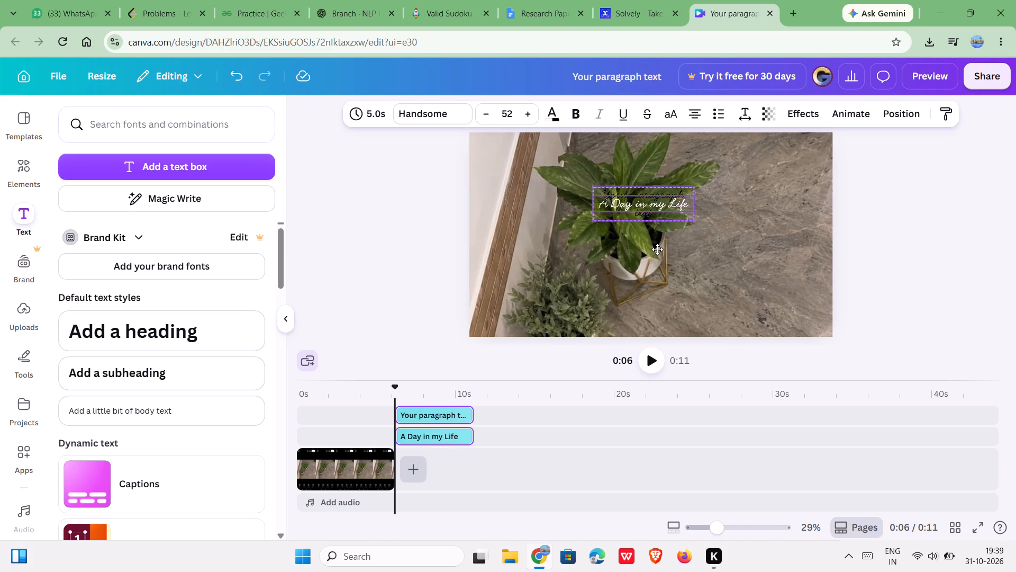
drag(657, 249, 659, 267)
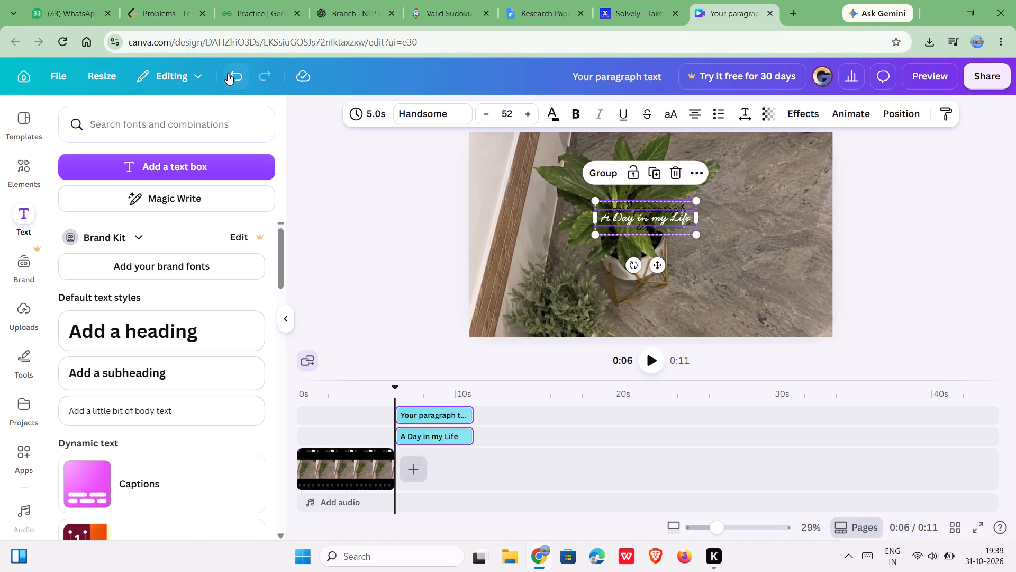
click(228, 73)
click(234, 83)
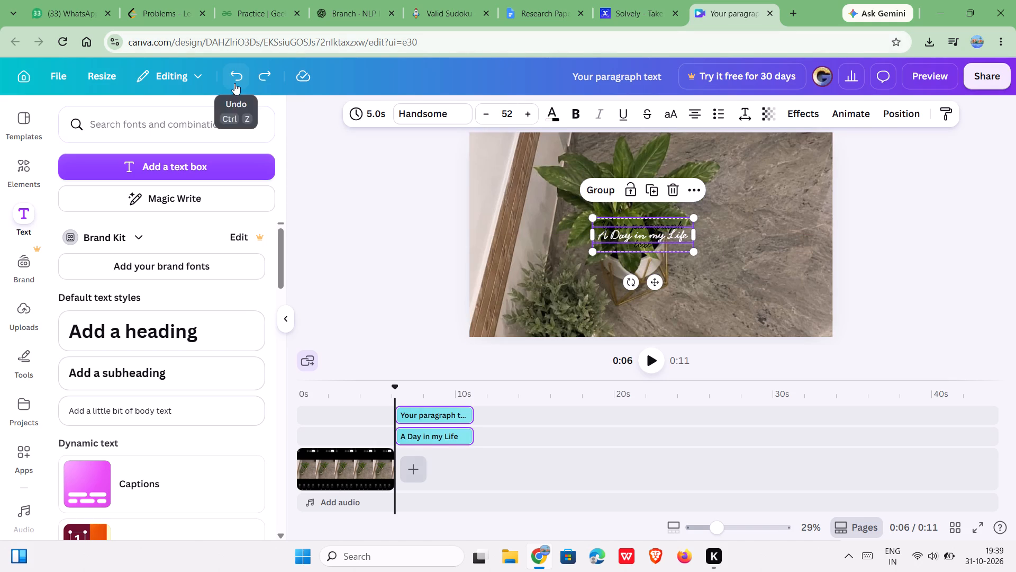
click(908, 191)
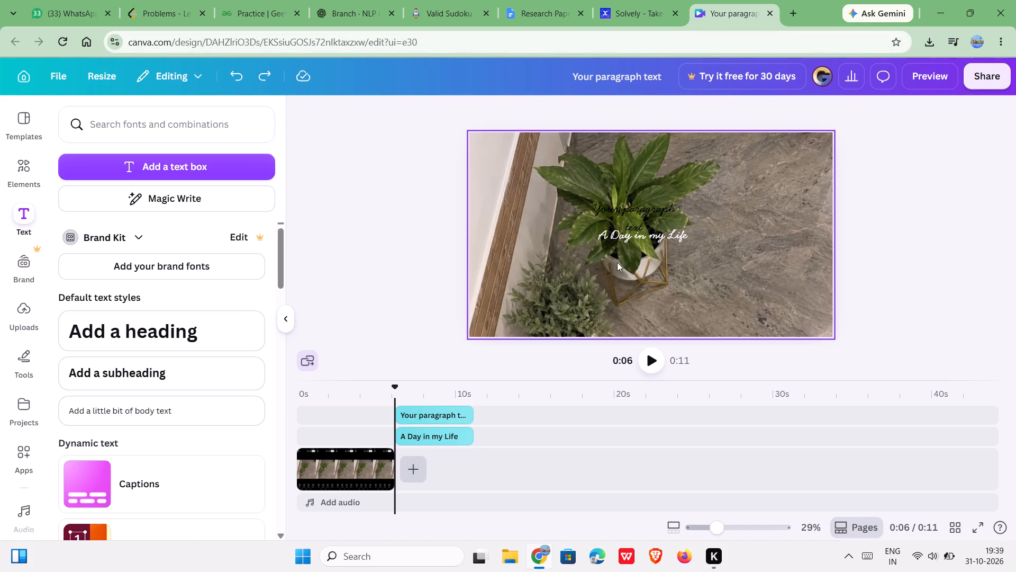
Replace the new text box's placeholder text with "Daily Vlog".
click(626, 210)
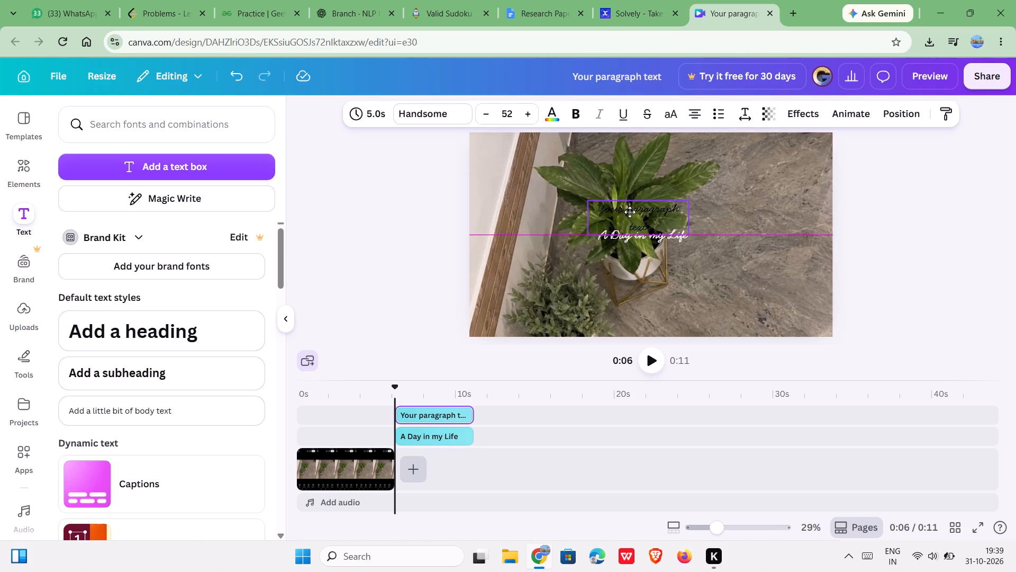
double_click(630, 212)
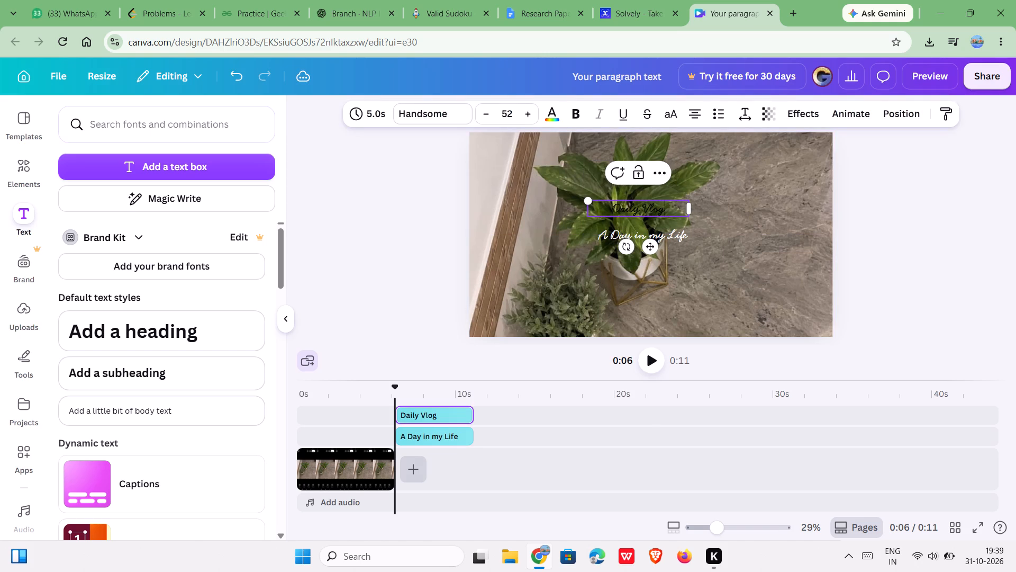
Change the colour of the "Daily Vlog" text to white.
drag(664, 213, 611, 210)
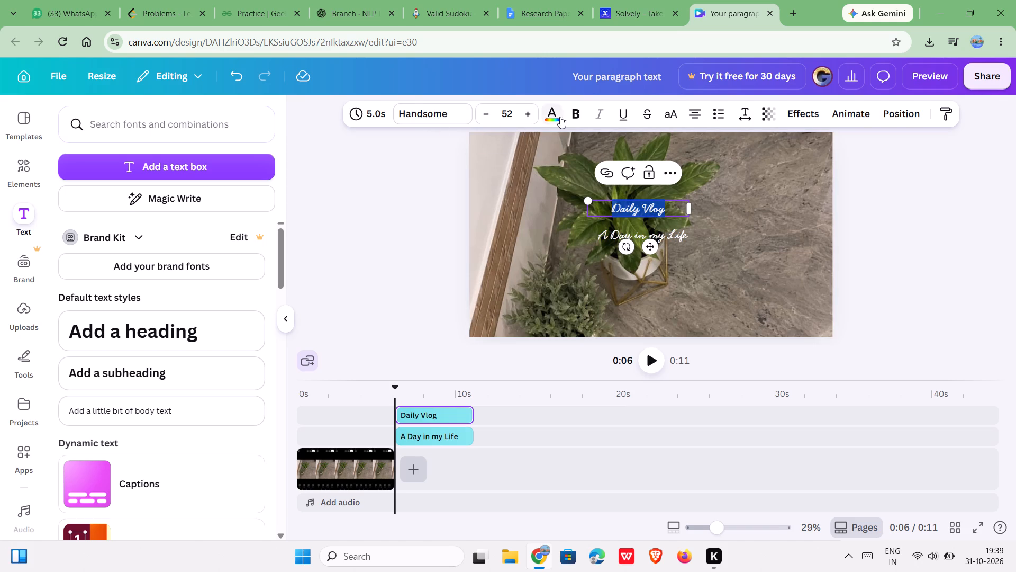
click(549, 118)
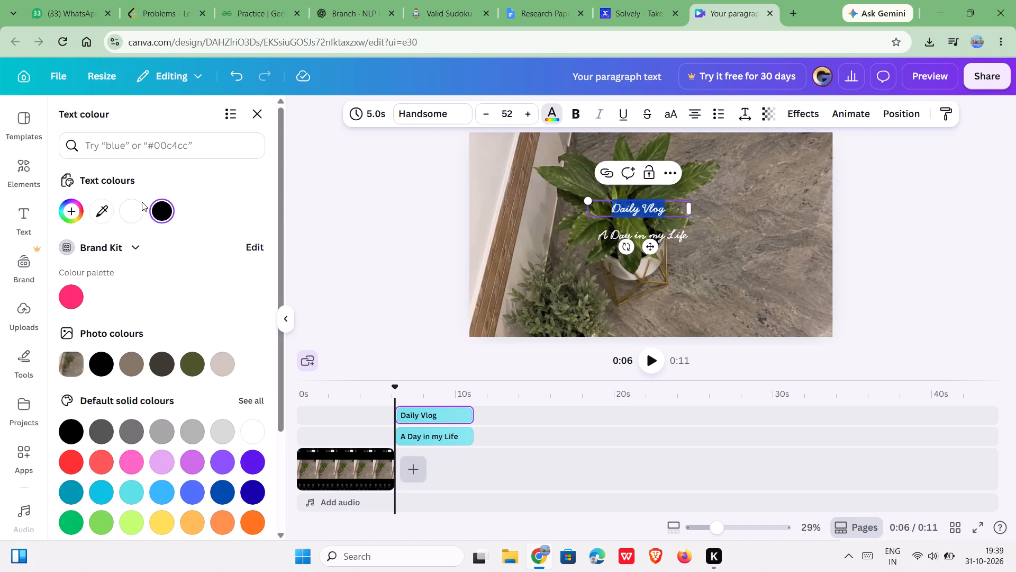
click(137, 206)
click(915, 207)
click(936, 203)
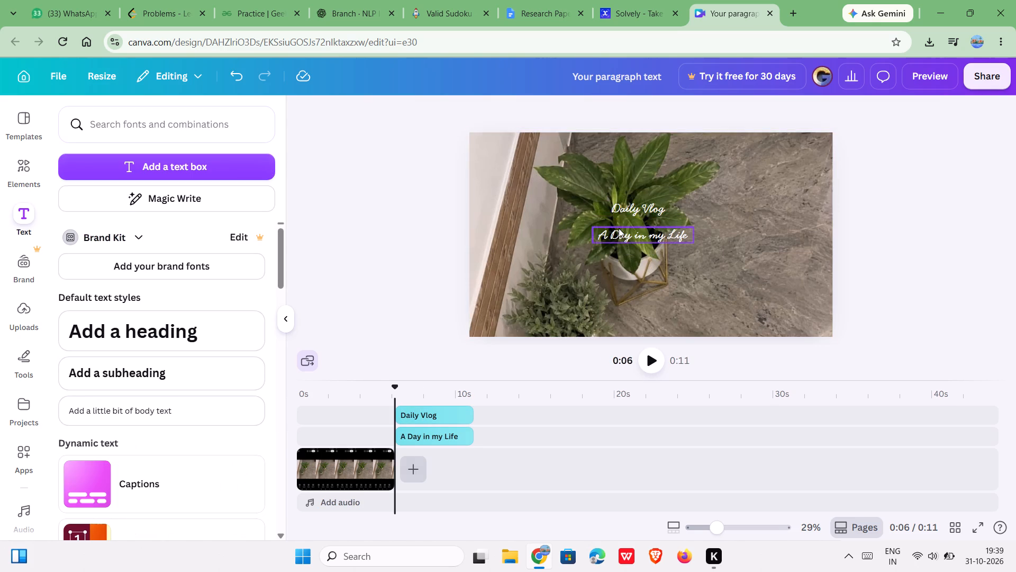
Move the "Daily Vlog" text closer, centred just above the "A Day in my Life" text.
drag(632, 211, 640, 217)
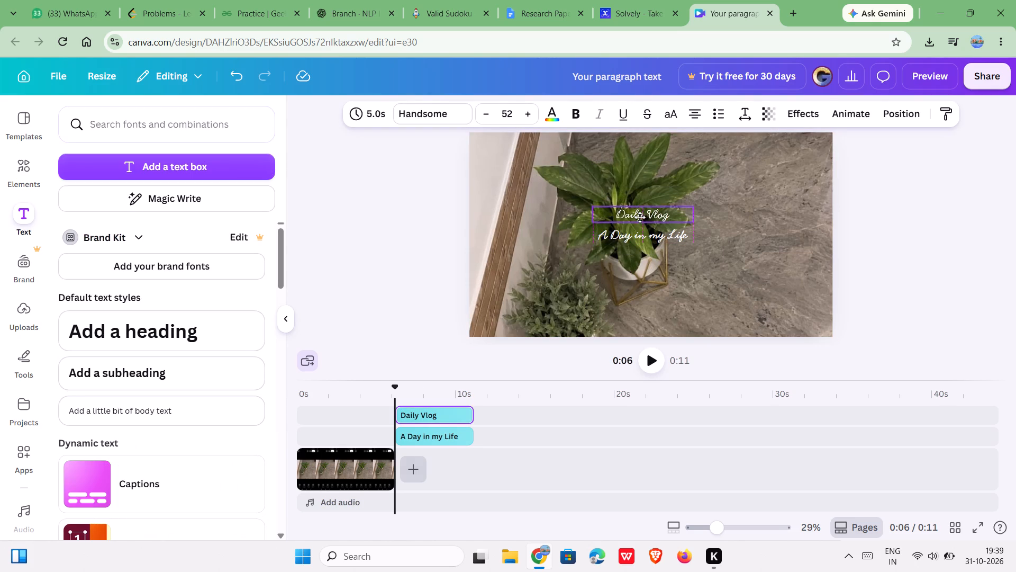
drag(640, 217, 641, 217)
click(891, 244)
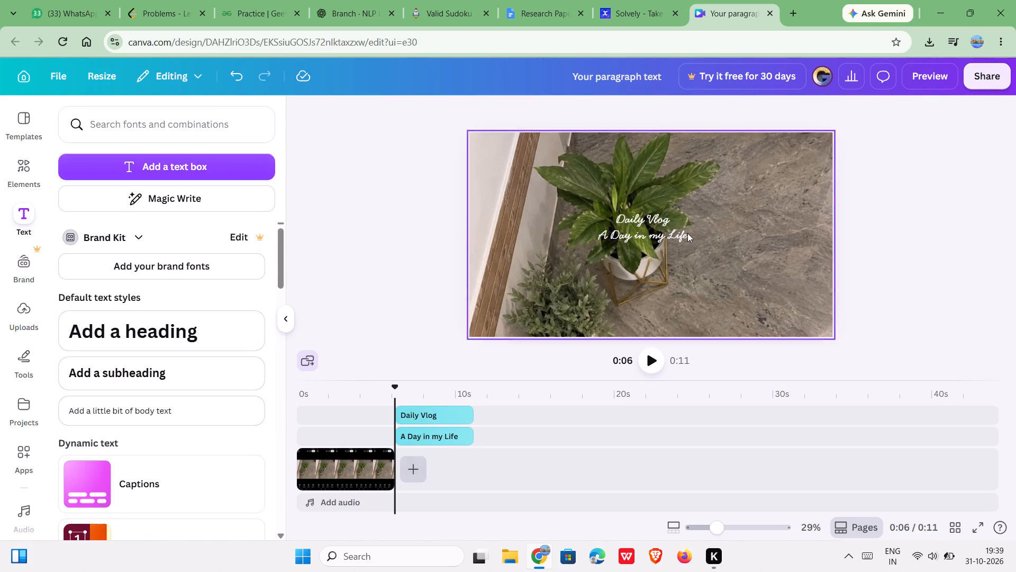
Increase the font size of the "Daily Vlog" text to 85.
click(639, 215)
triple_click(535, 114)
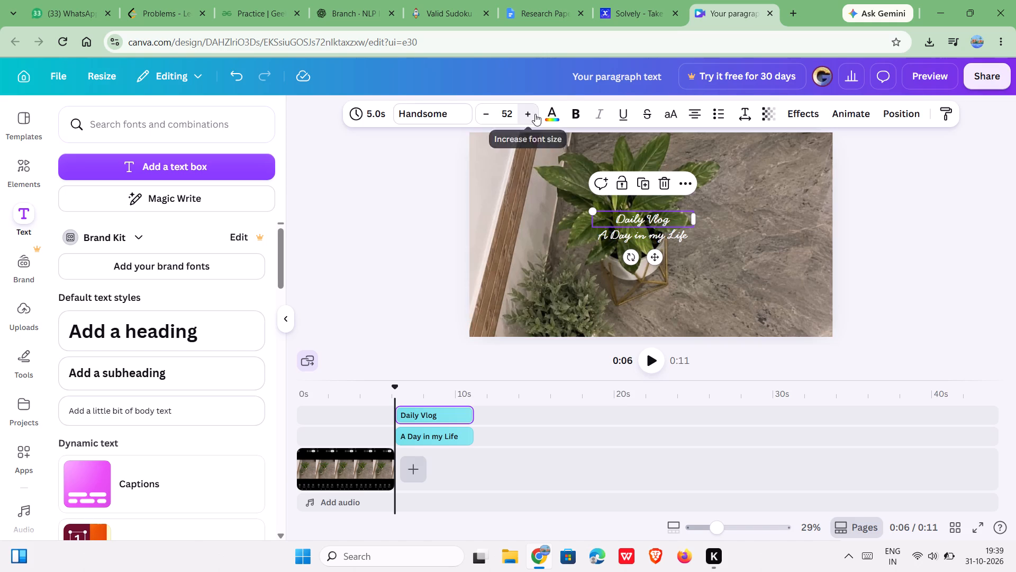
triple_click(535, 114)
triple_click(535, 114)
triple_click(535, 114)
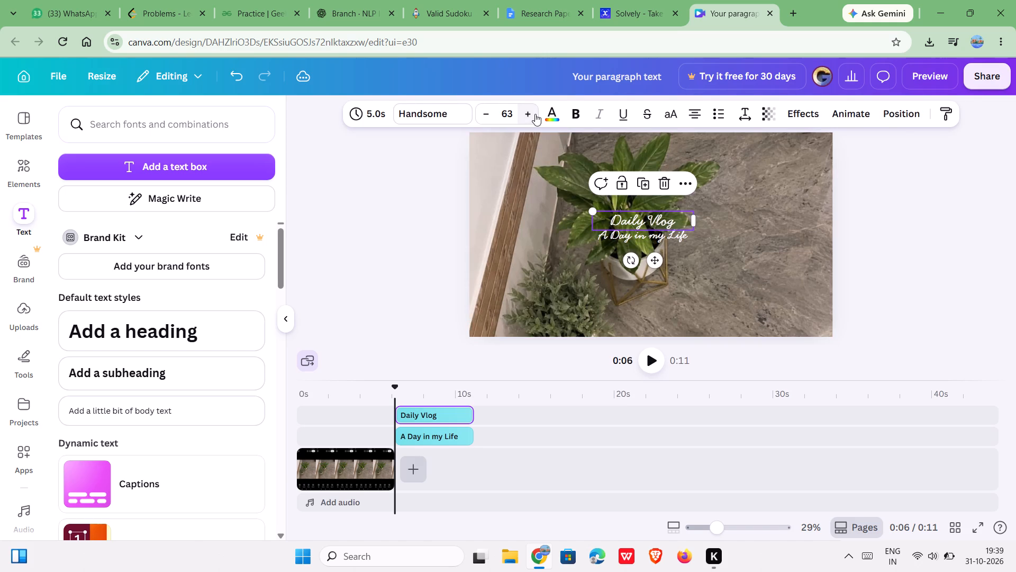
triple_click(535, 114)
triple_click(535, 114)
triple_click(535, 114)
triple_click(535, 114)
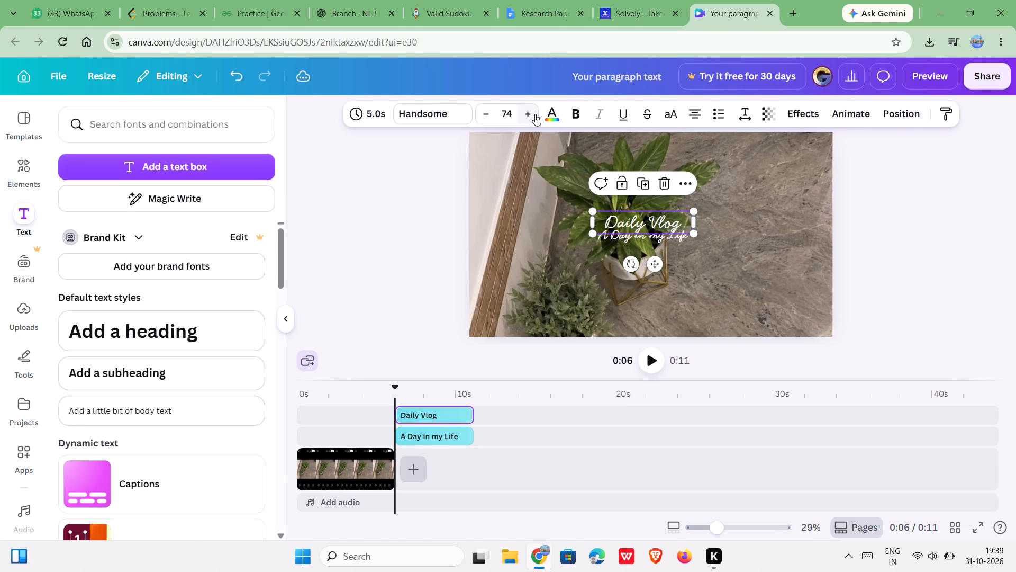
triple_click(535, 114)
triple_click(535, 114)
triple_click(535, 114)
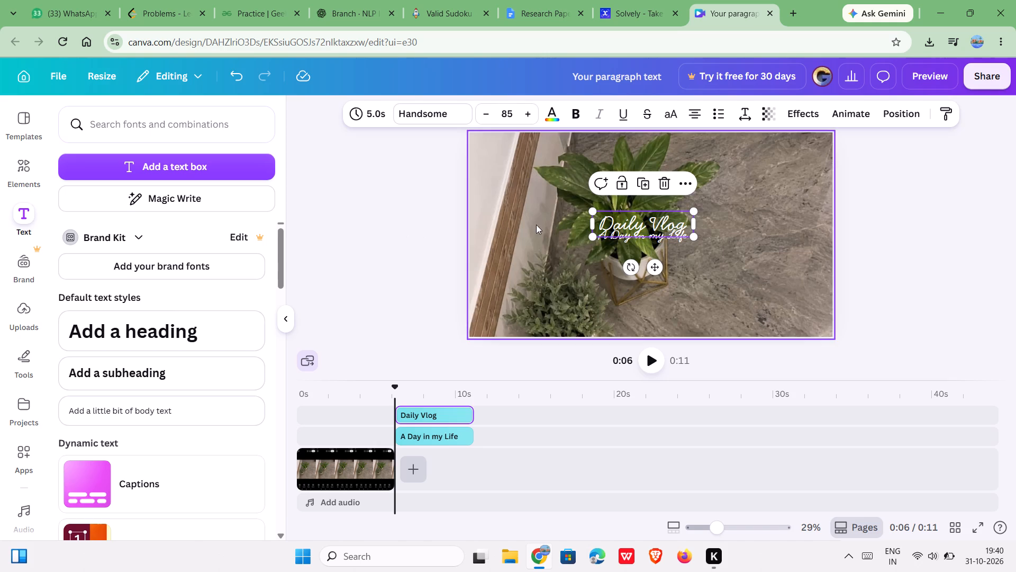
Change the font of the "Daily Vlog" text to Amsterdam One.
click(443, 111)
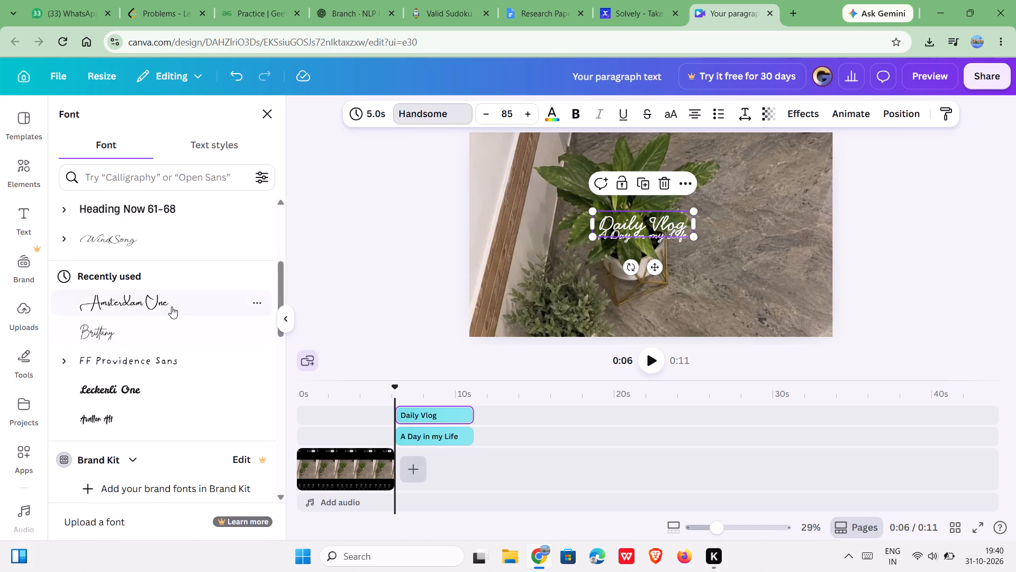
click(171, 307)
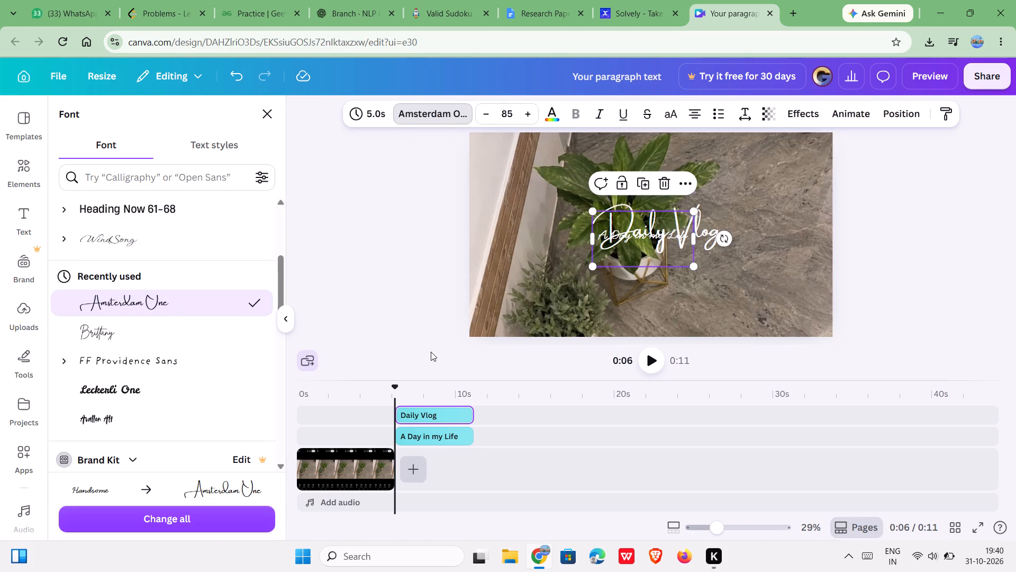
click(865, 252)
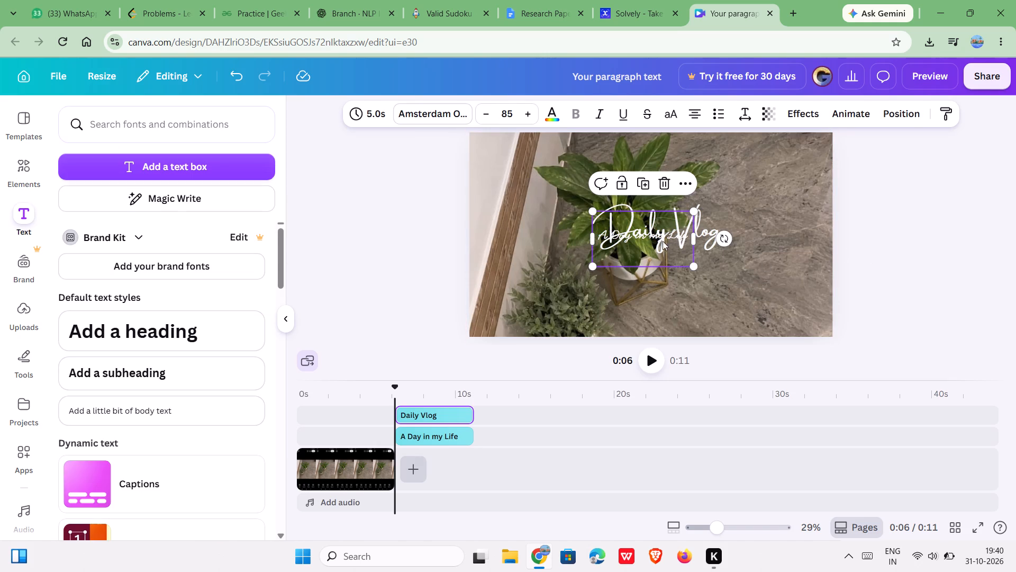
Move "A Day in my Life" slightly down and to the right, and place "Daily Vlog" just above it over the plant's leaves.
drag(669, 242, 657, 231)
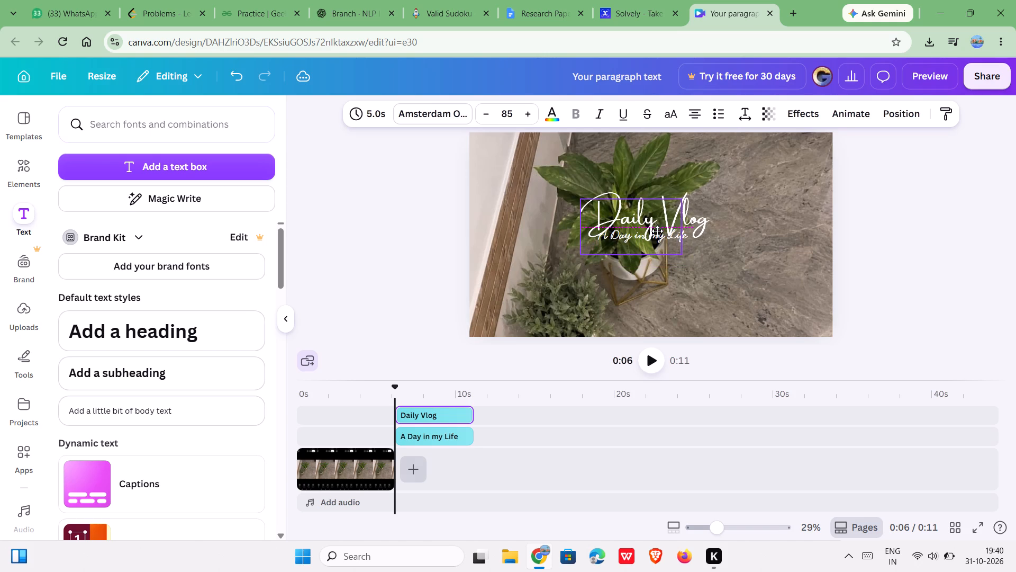
drag(657, 231, 657, 231)
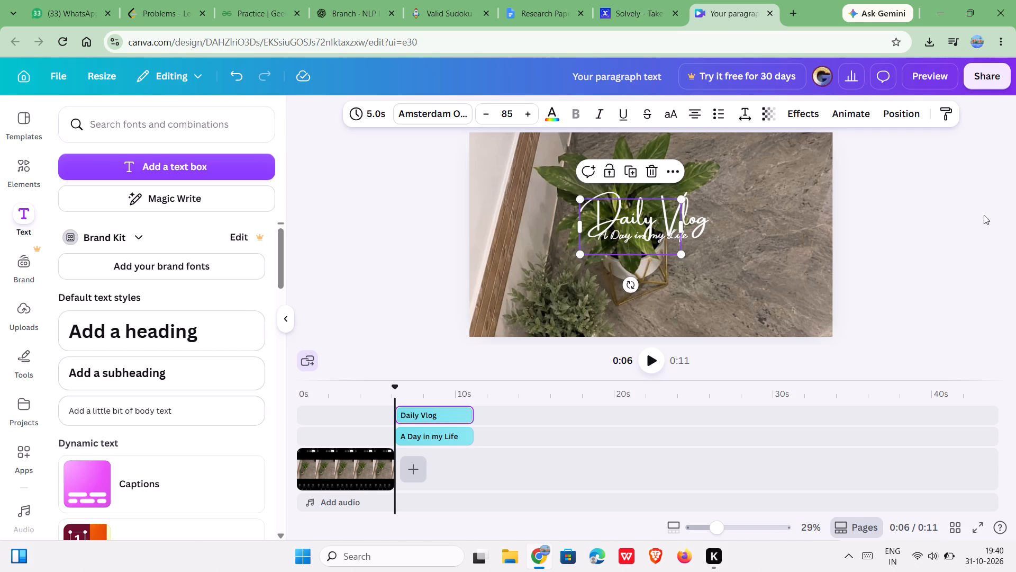
click(984, 215)
drag(660, 236, 662, 235)
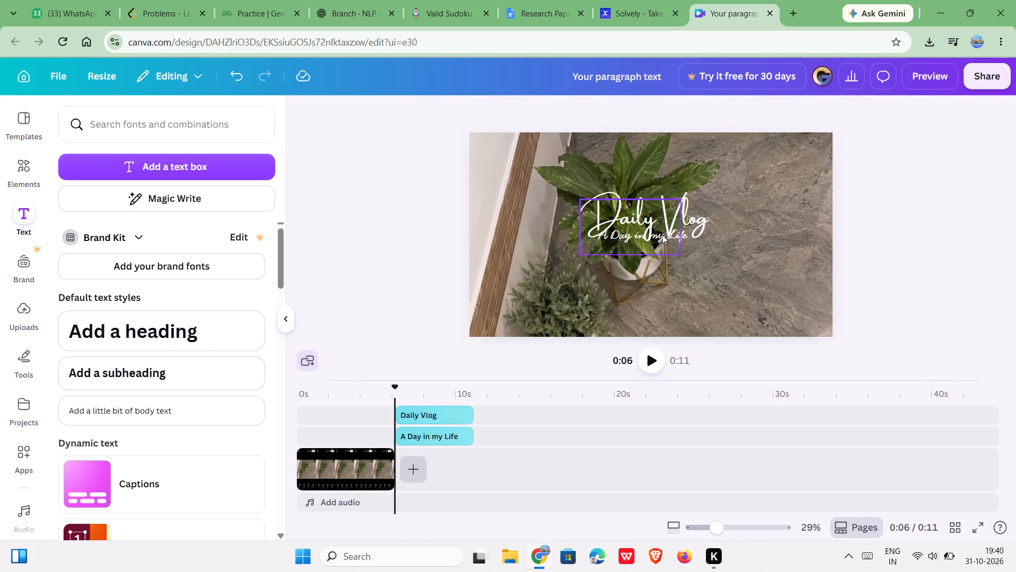
drag(662, 235, 739, 176)
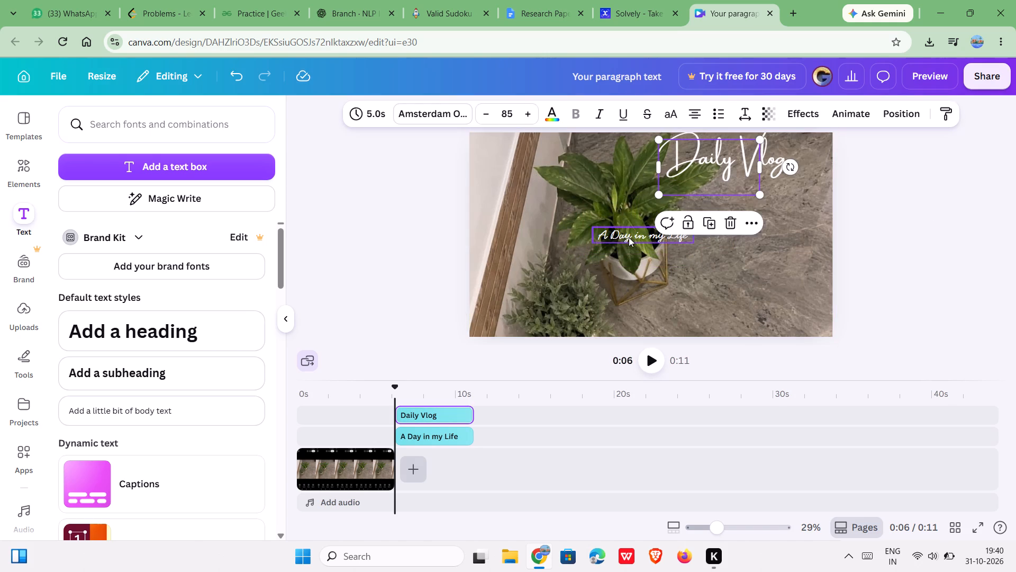
drag(629, 237, 633, 251)
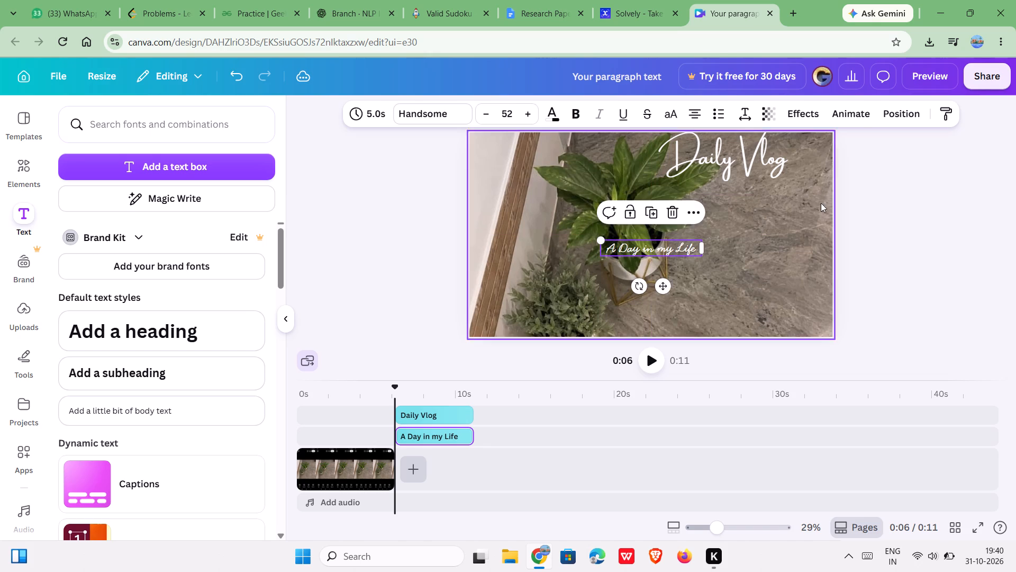
click(887, 203)
drag(743, 163, 671, 209)
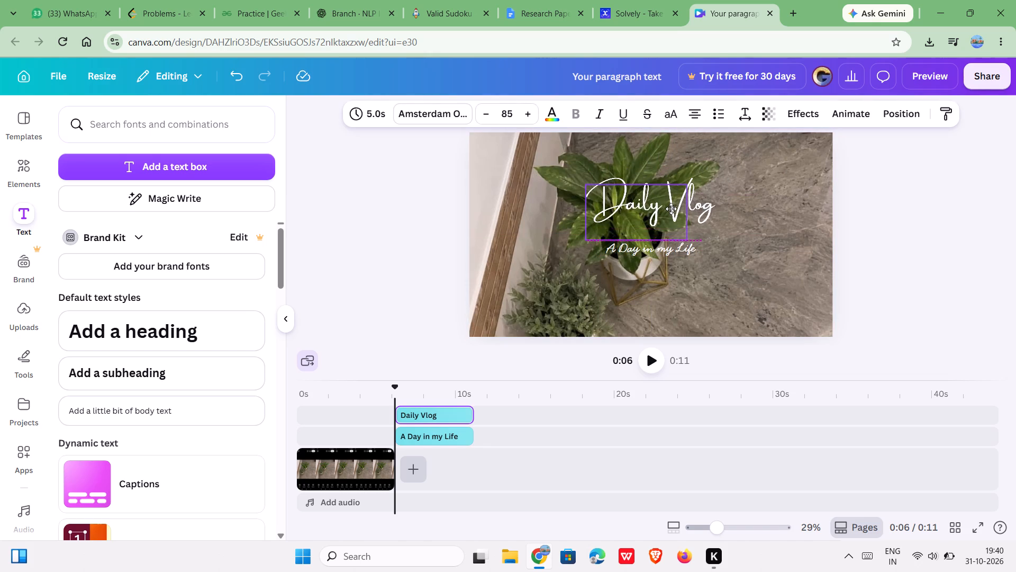
drag(671, 209, 673, 221)
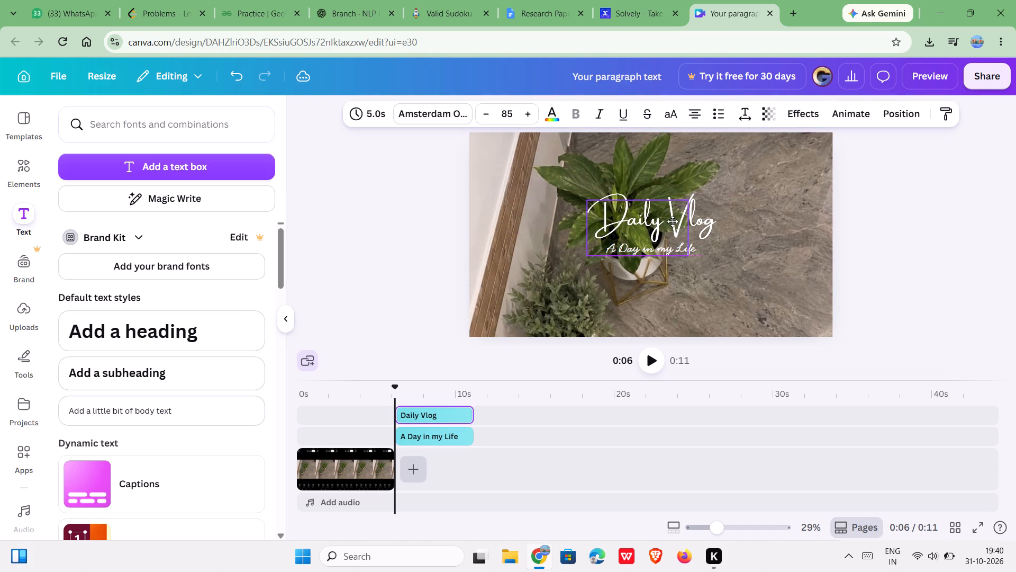
drag(673, 221, 673, 225)
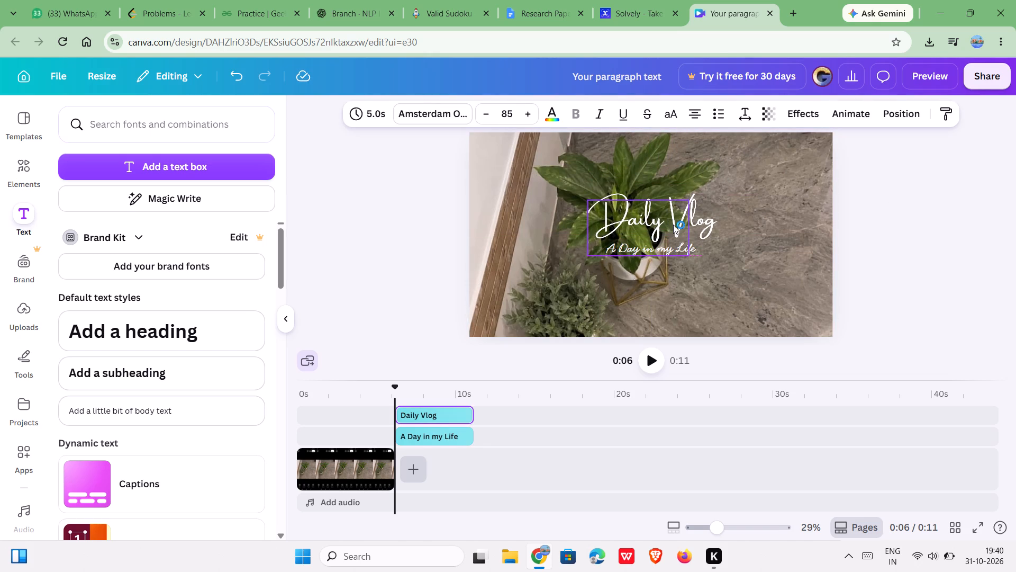
click(951, 178)
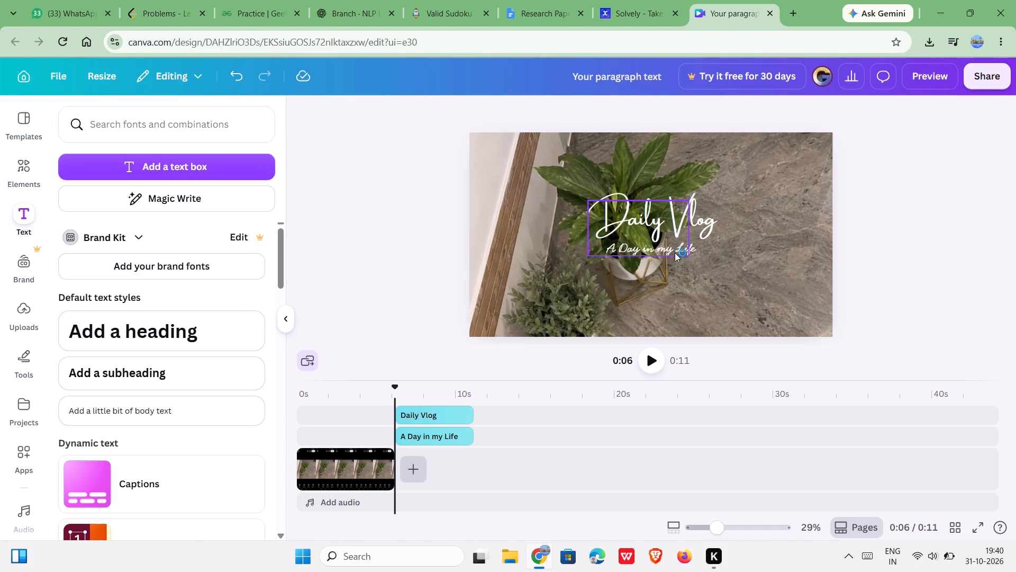
drag(697, 251, 697, 251)
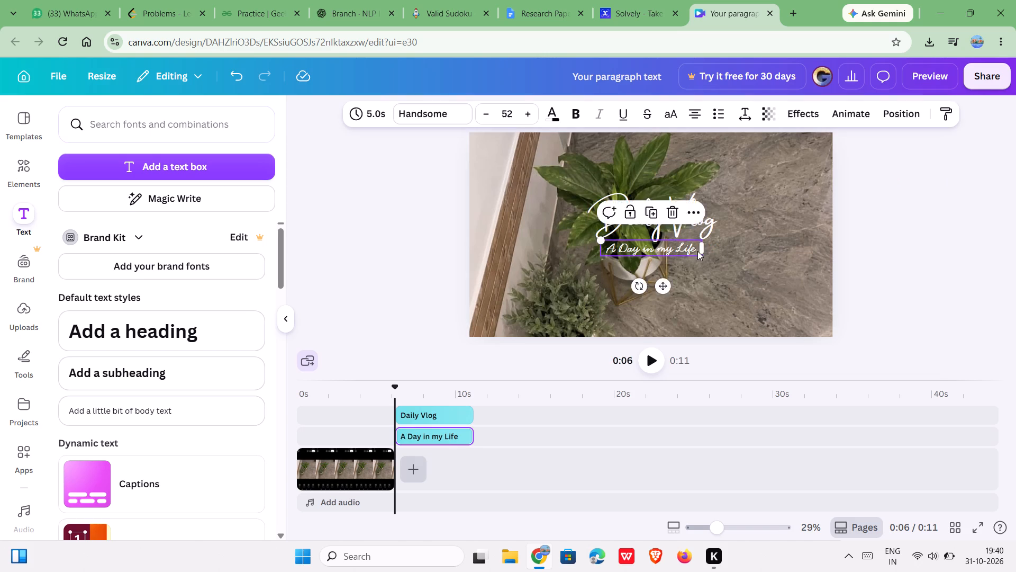
drag(697, 251, 703, 252)
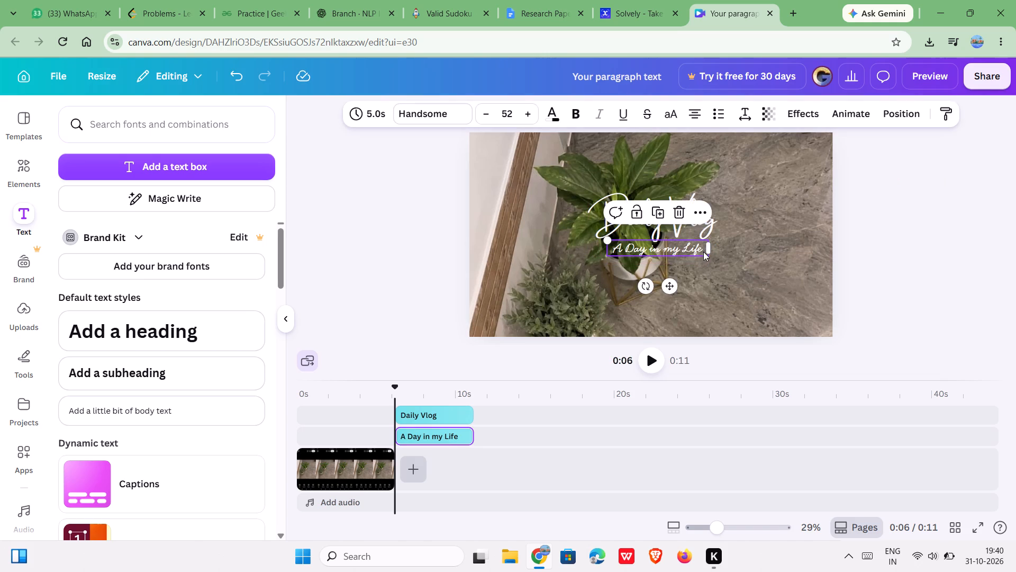
Reduce the font size of the "A Day in my Life" text to 41.
triple_click(485, 115)
triple_click(485, 115)
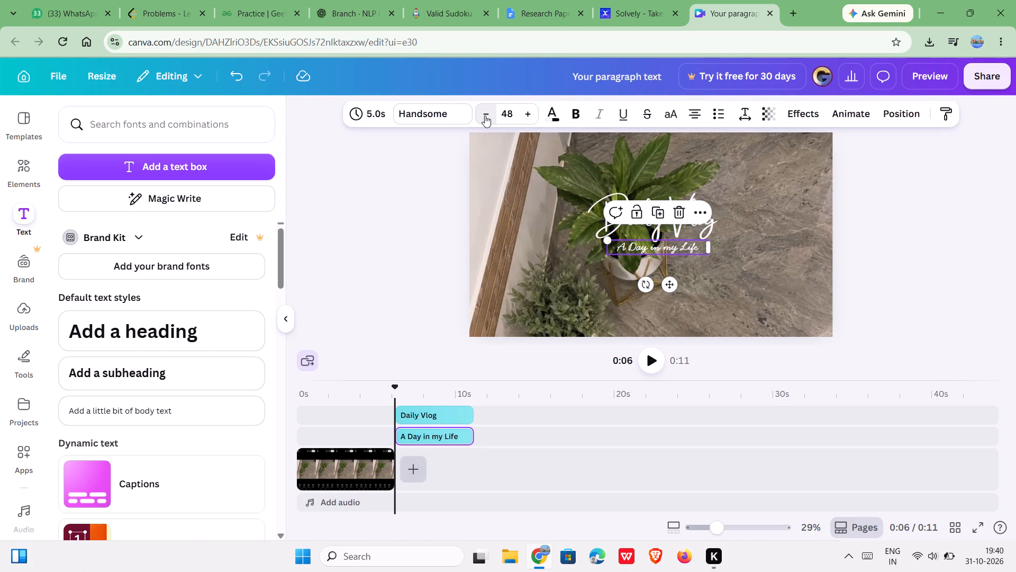
double_click(485, 115)
click(485, 115)
double_click(485, 115)
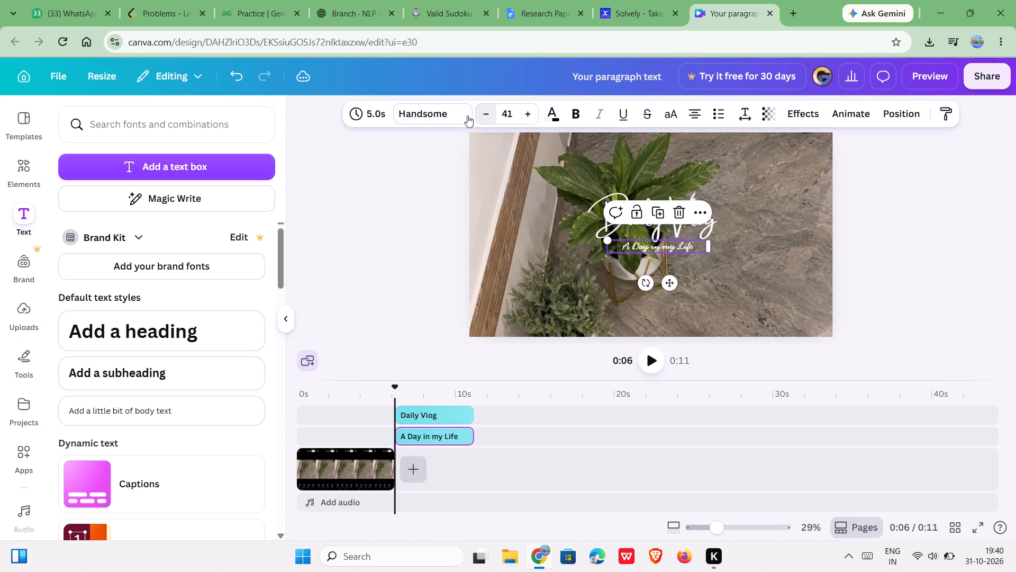
Change the font of the "A Day in my Life" text to FF Providence Sans.
click(434, 118)
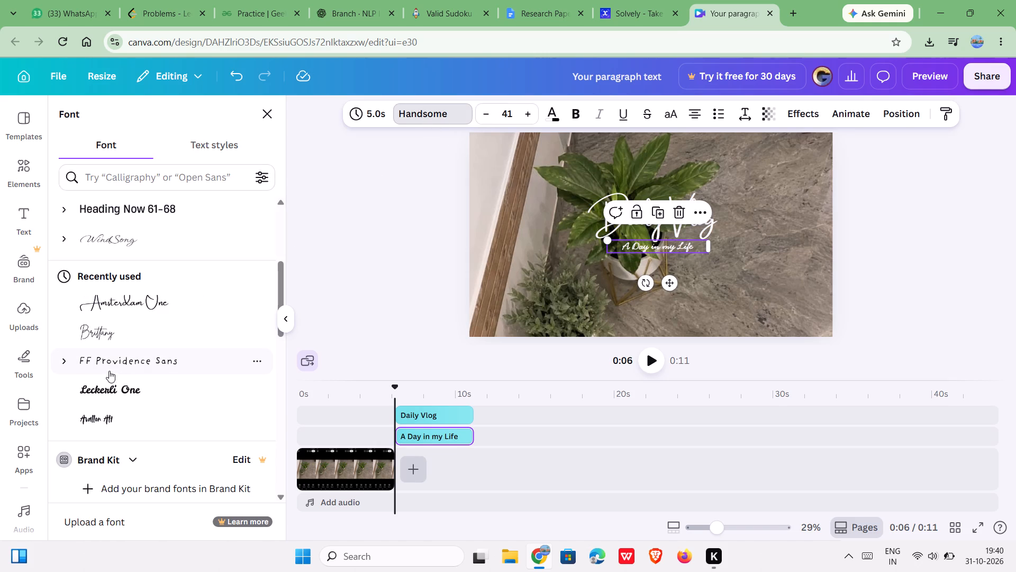
click(122, 369)
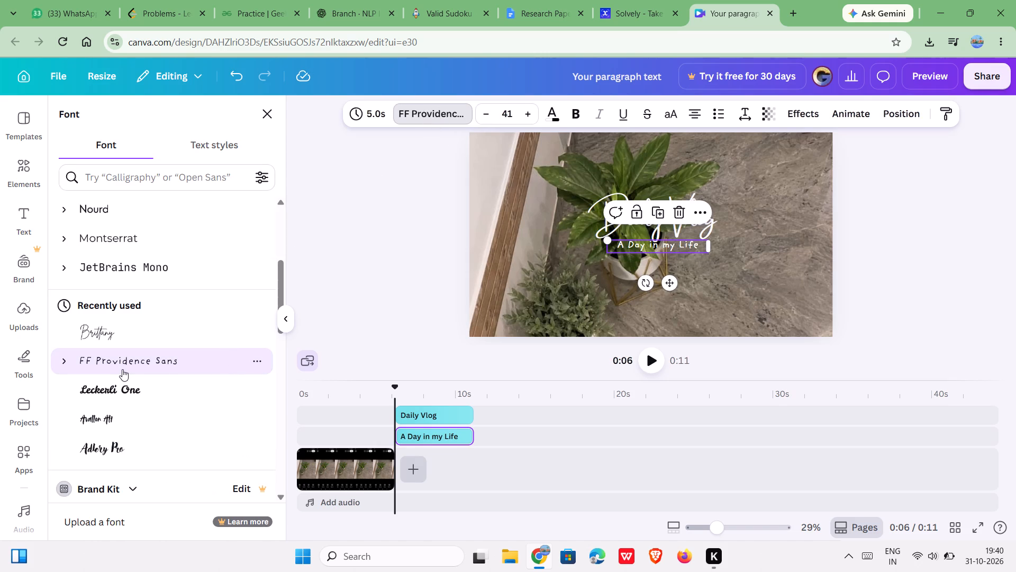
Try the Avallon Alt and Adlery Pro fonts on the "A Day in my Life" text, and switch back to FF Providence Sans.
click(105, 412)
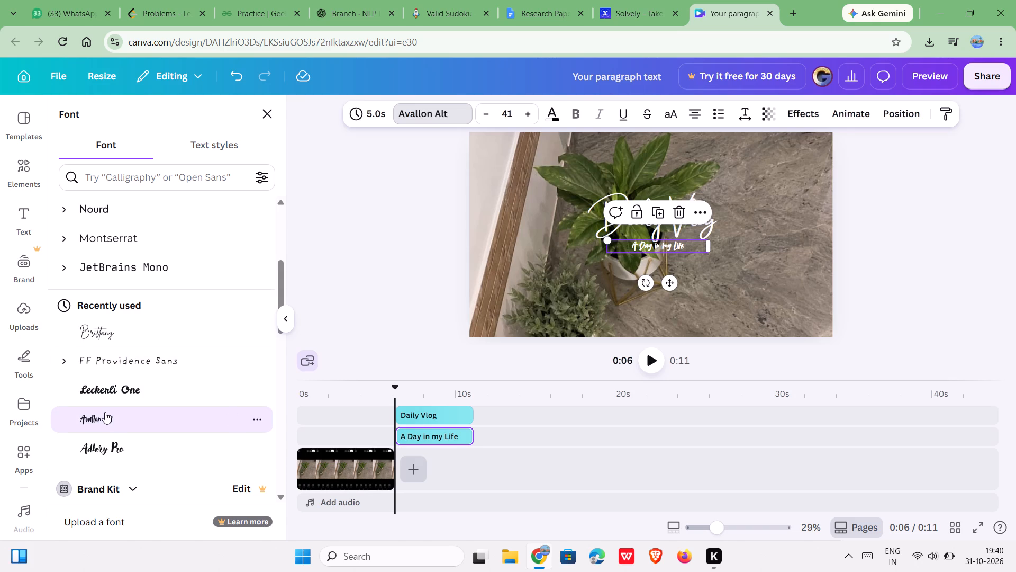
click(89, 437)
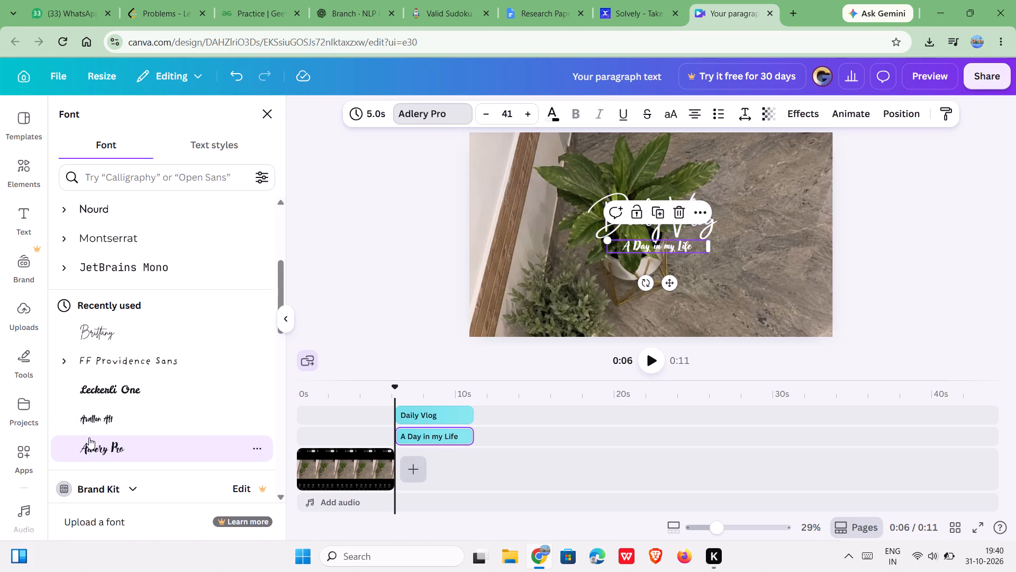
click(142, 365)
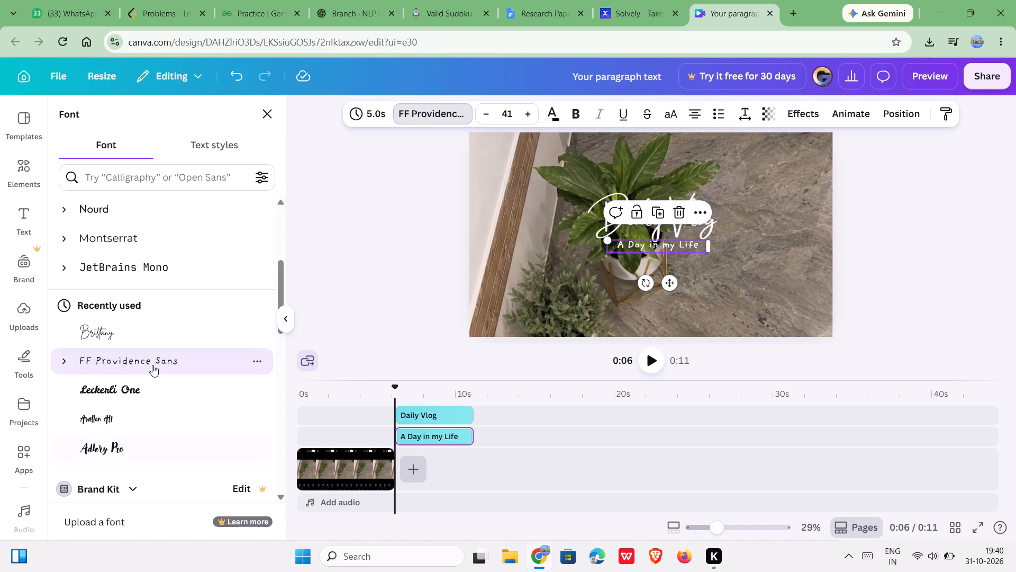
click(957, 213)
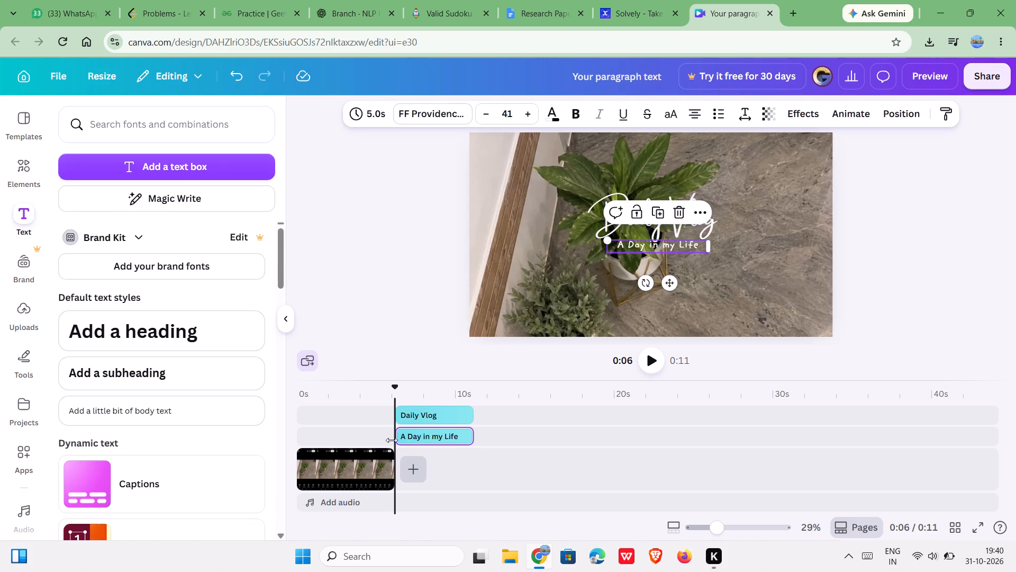
Move the "A Day in my Life" and "Daily Vlog" text clips to the start of the timeline, above the plant video.
click(348, 461)
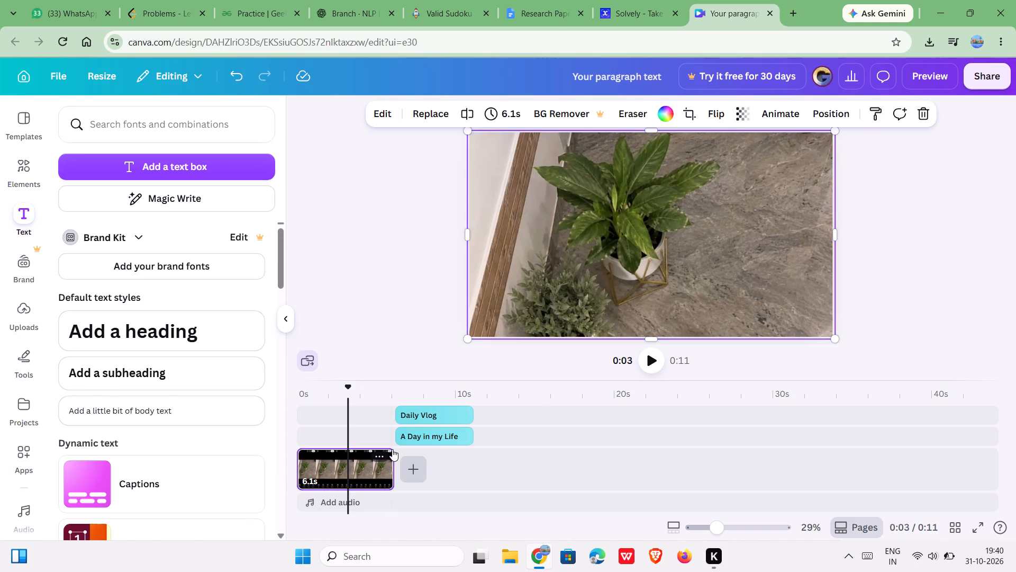
drag(427, 433, 331, 433)
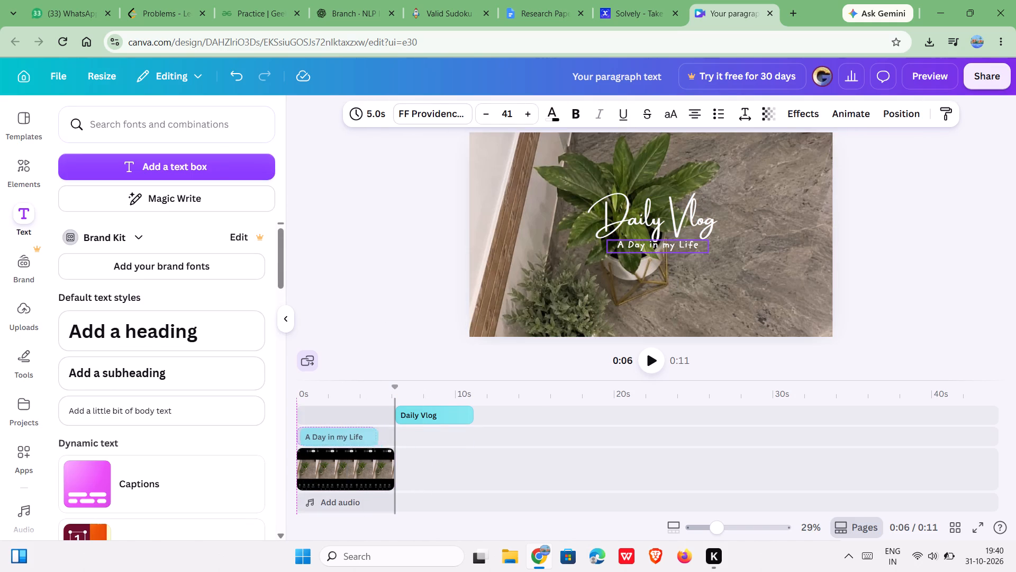
drag(331, 433, 329, 432)
drag(419, 425, 360, 416)
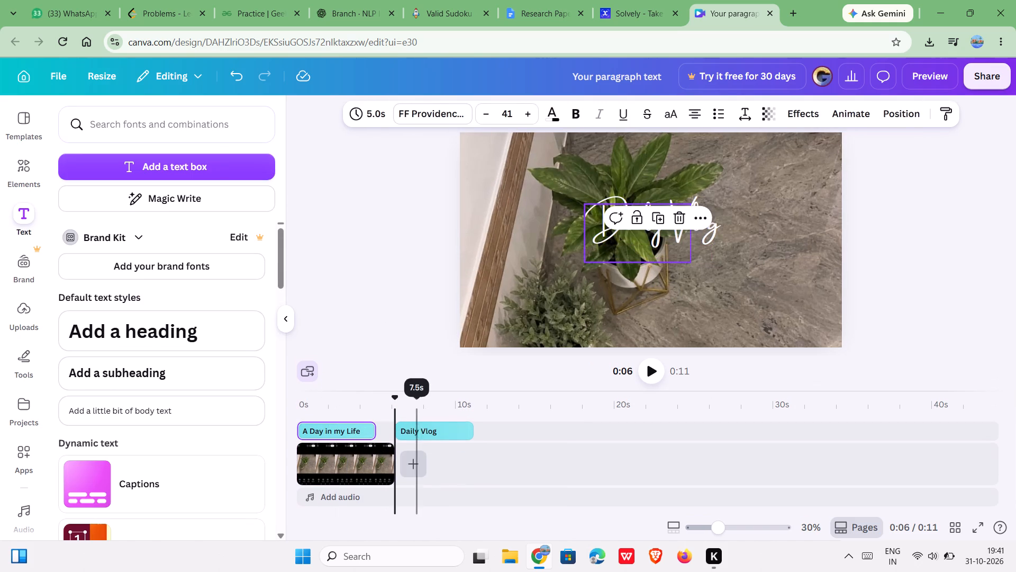
drag(360, 416, 326, 433)
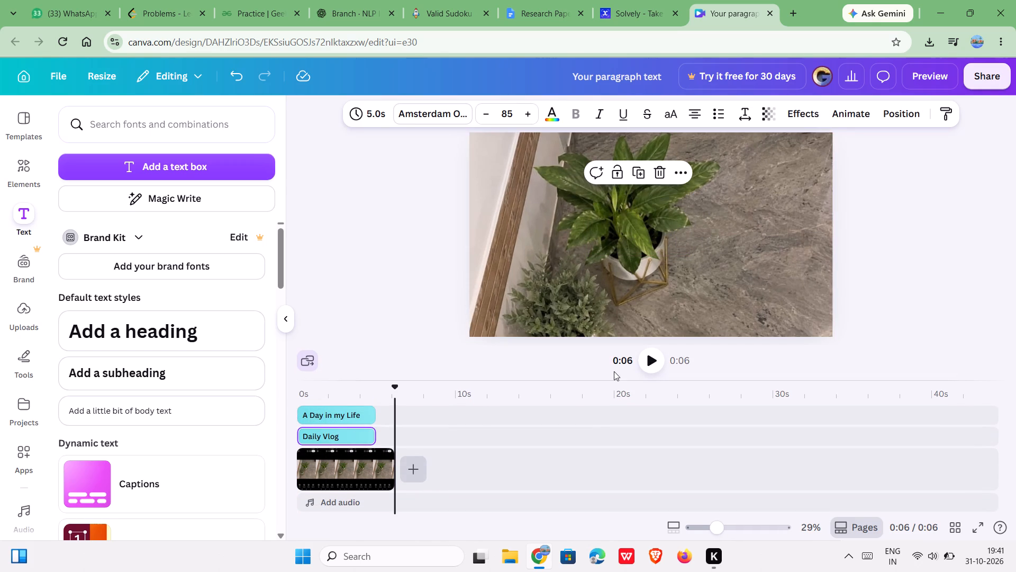
Play the video to check how the two titles appear over the plant clip.
click(650, 365)
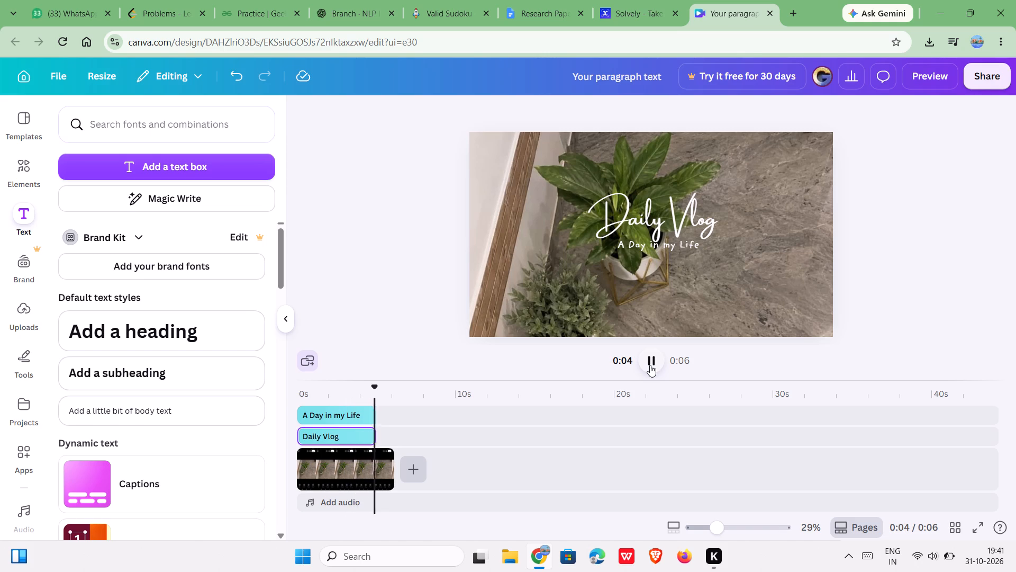
click(687, 293)
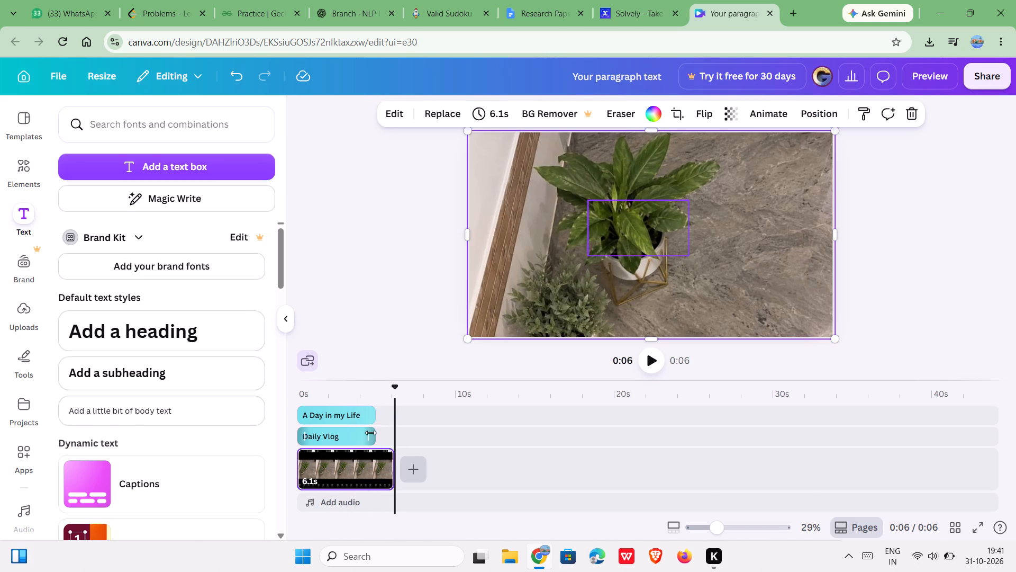
Extend the "Daily Vlog" and "A Day in my Life" text clips to 6.1 s, matching the plant video's length.
drag(372, 433, 385, 434)
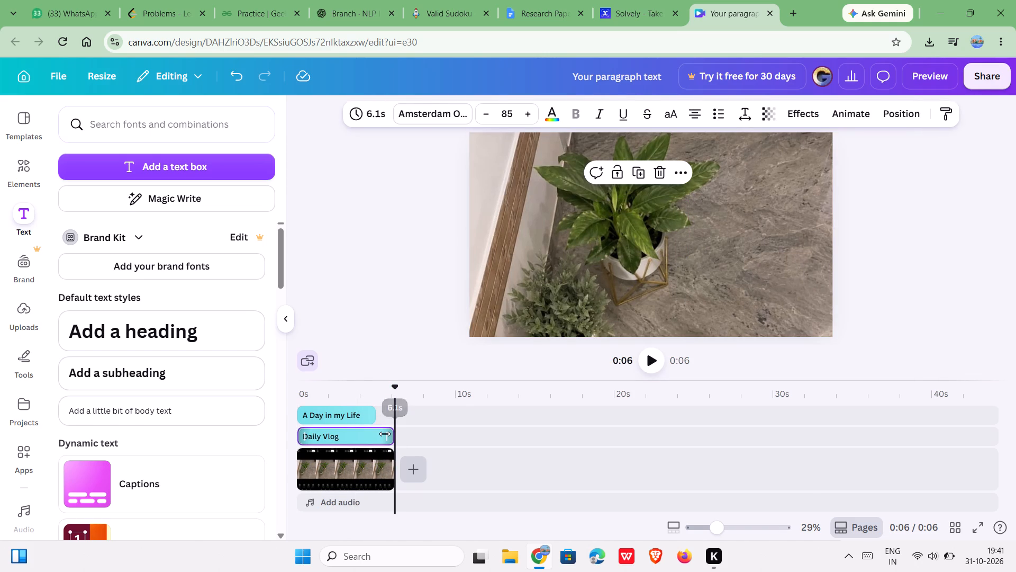
drag(369, 418, 385, 418)
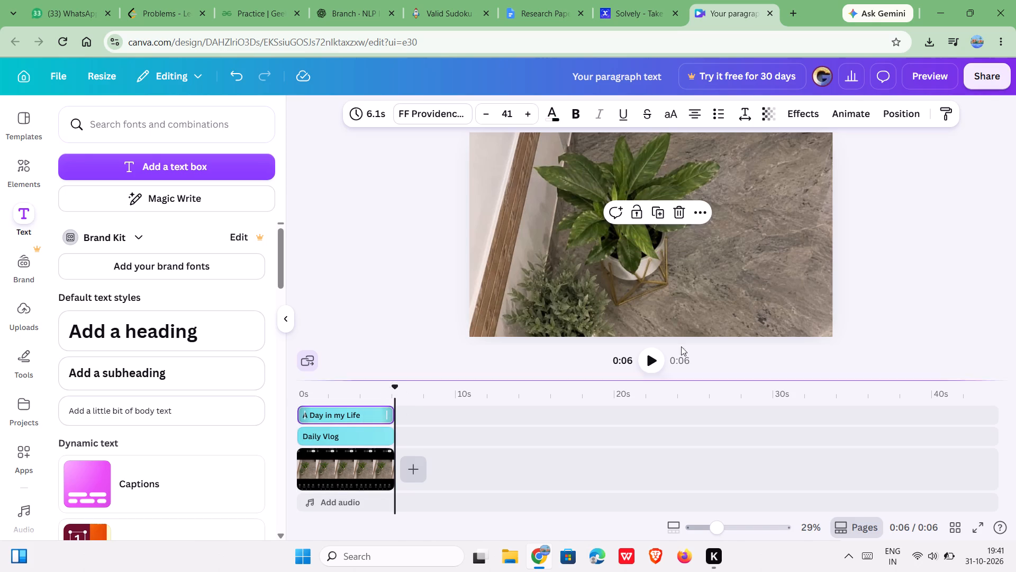
Play the video again to check the extended titles over the plant clip.
click(767, 324)
click(663, 364)
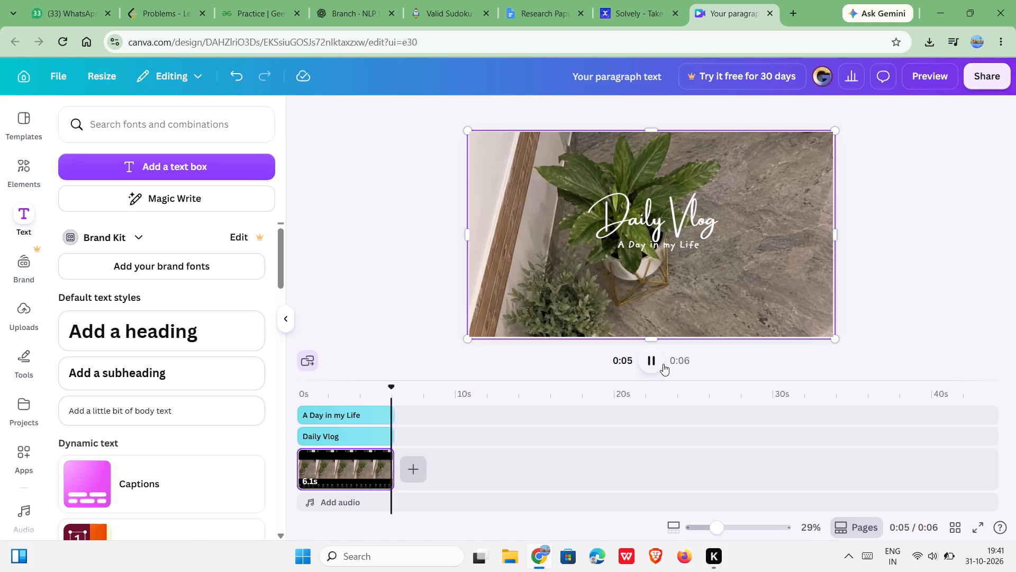
Deselect the plant clip and open the library of uploaded images.
click(903, 256)
scroll(903, 256, up, 2)
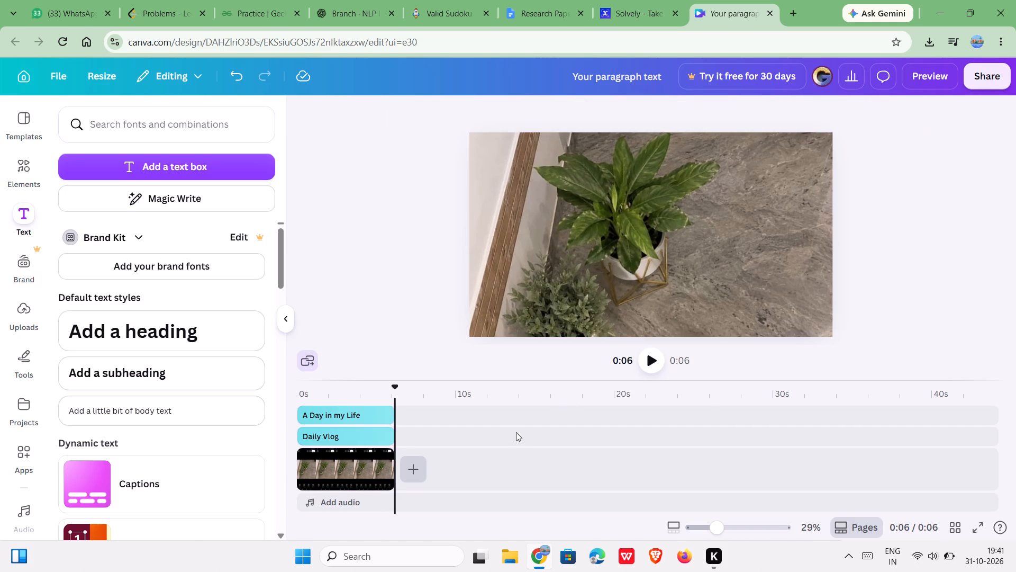
click(20, 317)
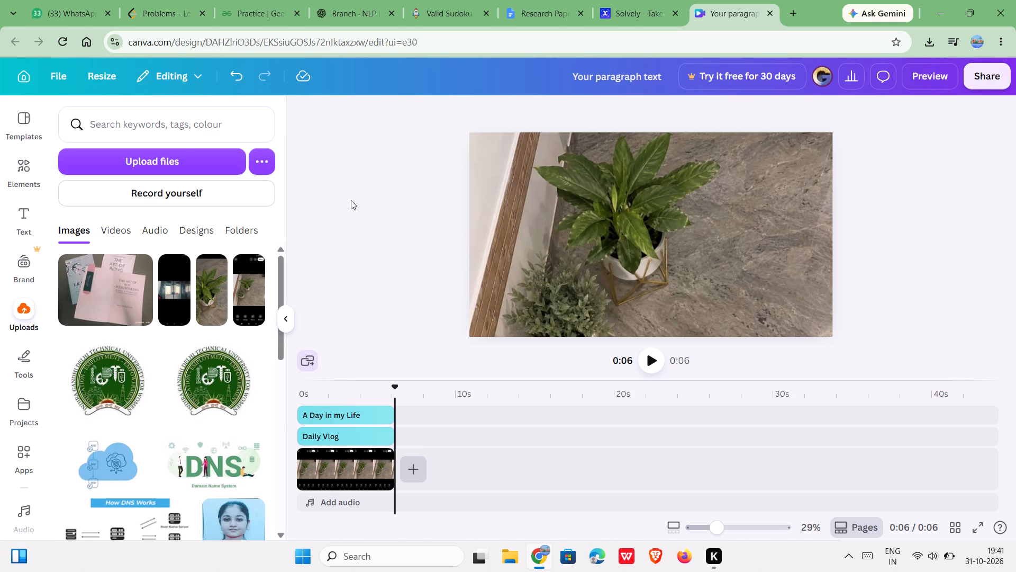